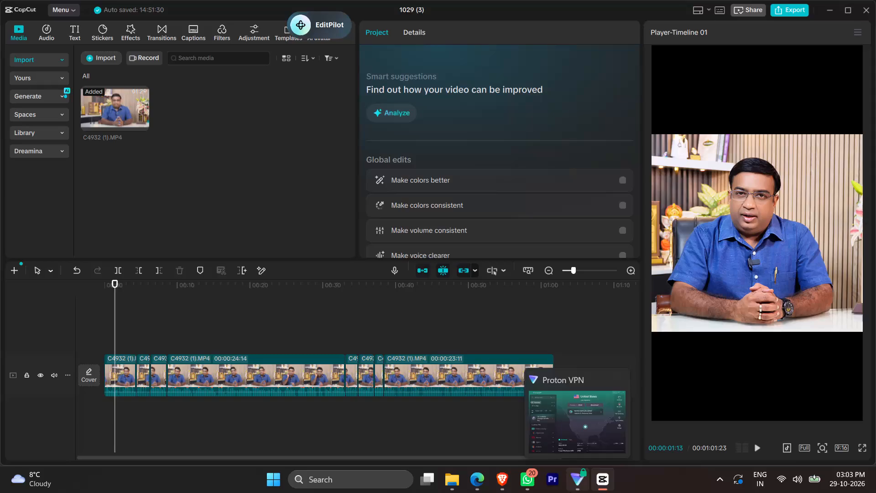
Play back the opening seconds of the edited timeline from the beginning.
click(154, 322)
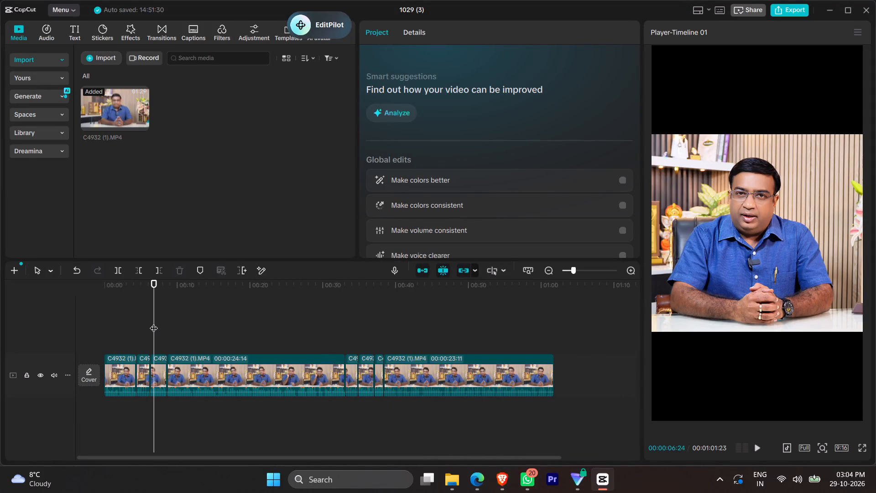
text(00)
ctrl+scroll(204, 347, up, 5)
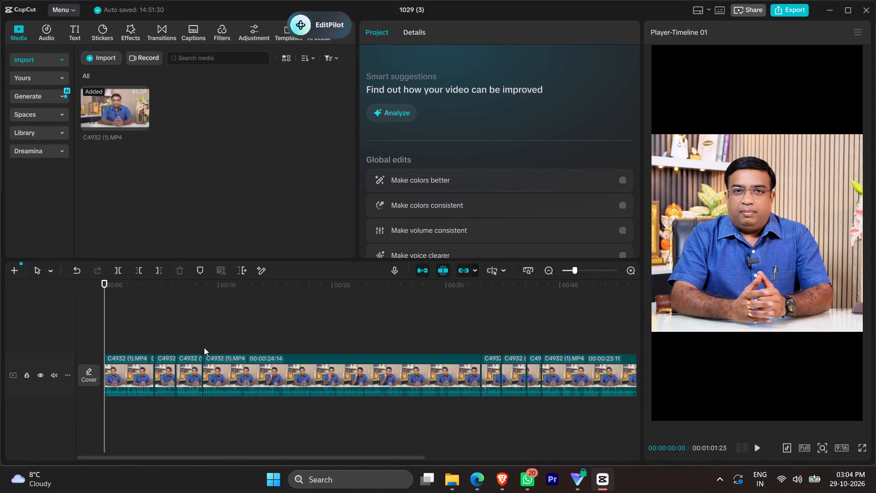
ctrl+scroll(204, 347, up, 5)
key(space)
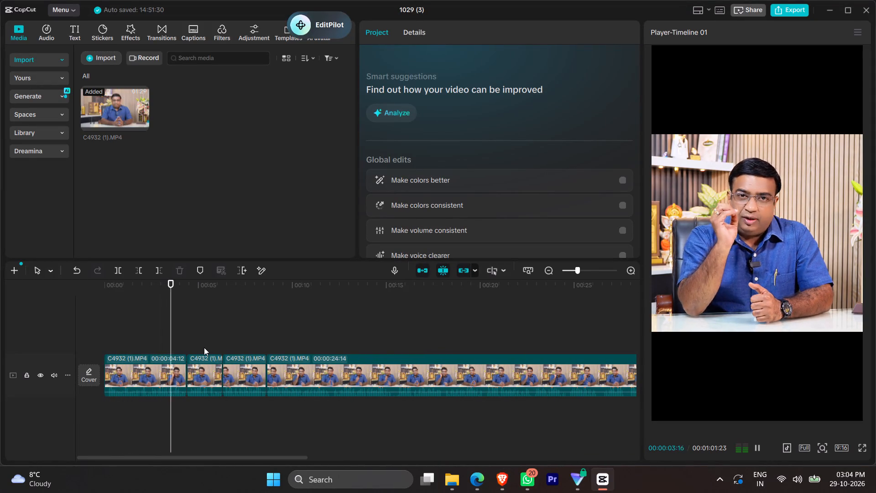
key(space)
ctrl+scroll(256, 359, down, 12)
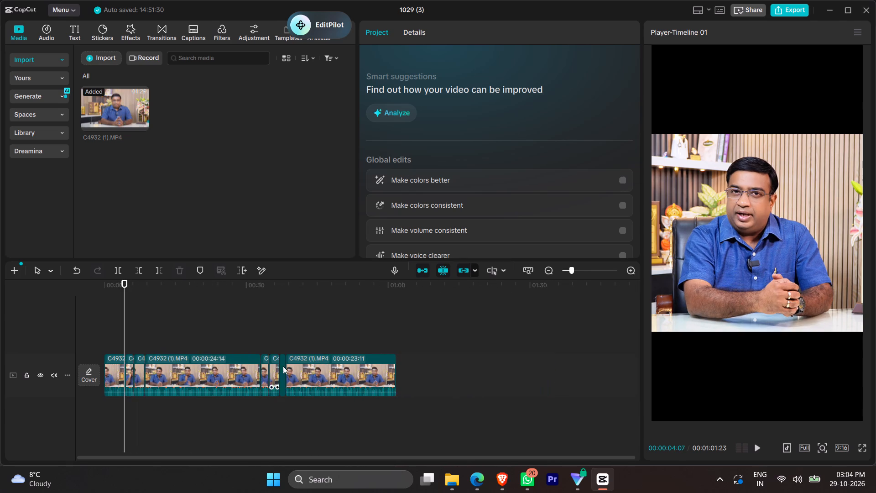
click(434, 346)
Export only the audio of the 1029 (3) timeline, with video output disabled, and open the export folder.
click(794, 7)
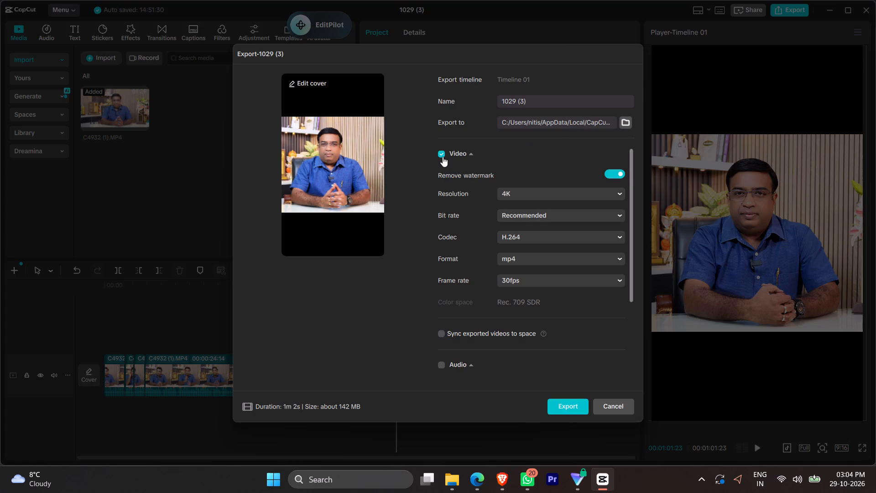
click(440, 152)
click(441, 364)
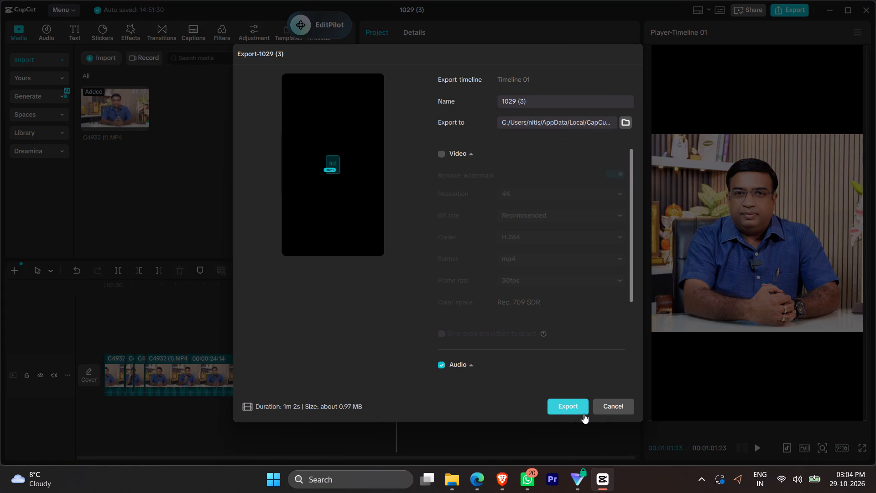
click(575, 406)
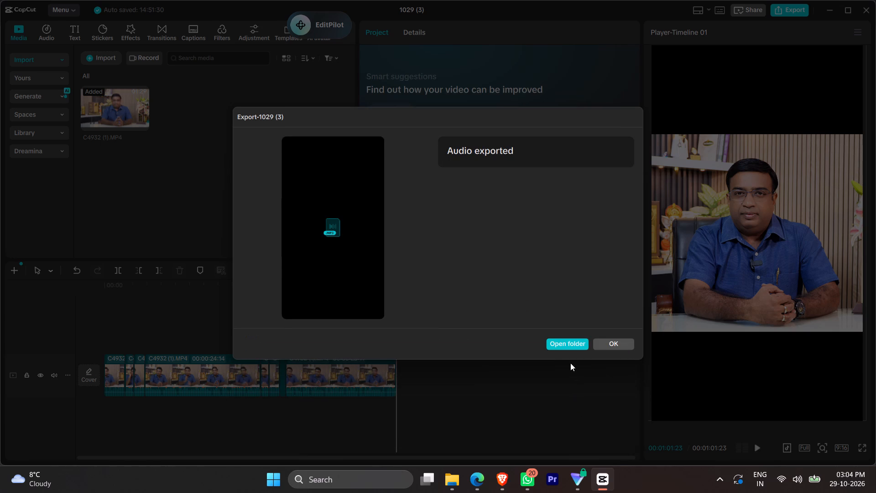
click(566, 343)
Switch to Brave, load the TurboScribe Recent Files page in a new tab and start a new file transcription.
click(507, 484)
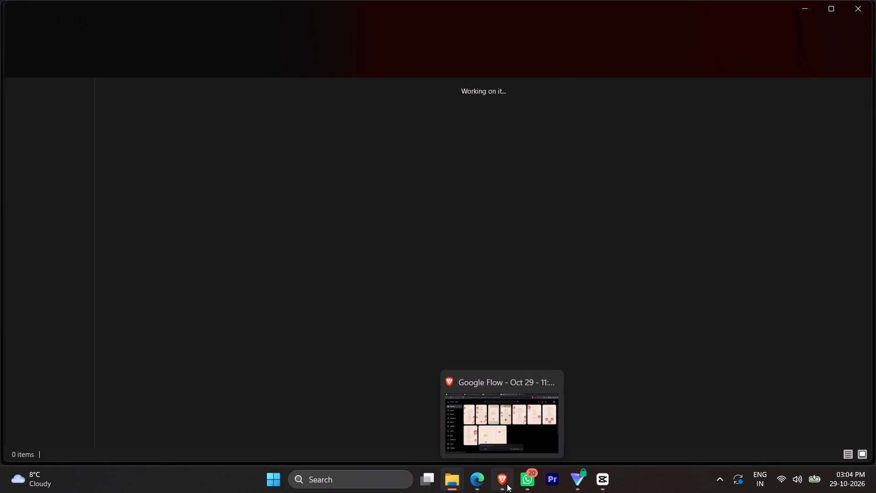
click(609, 8)
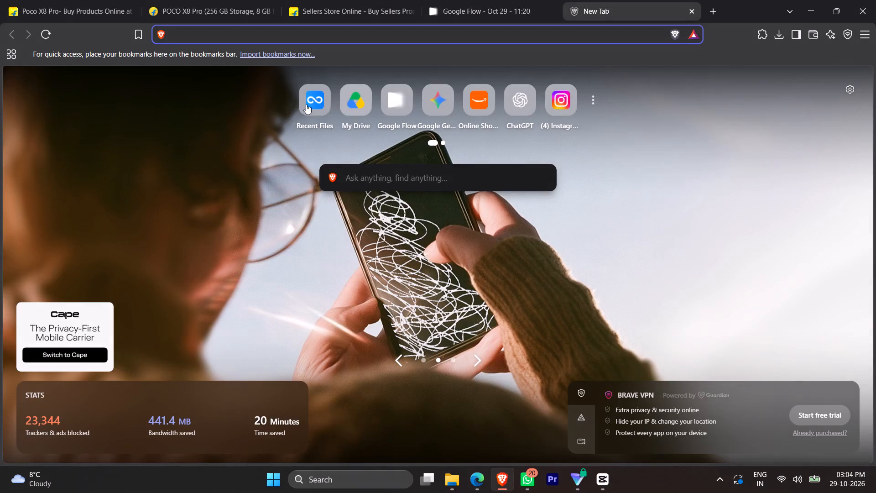
click(305, 104)
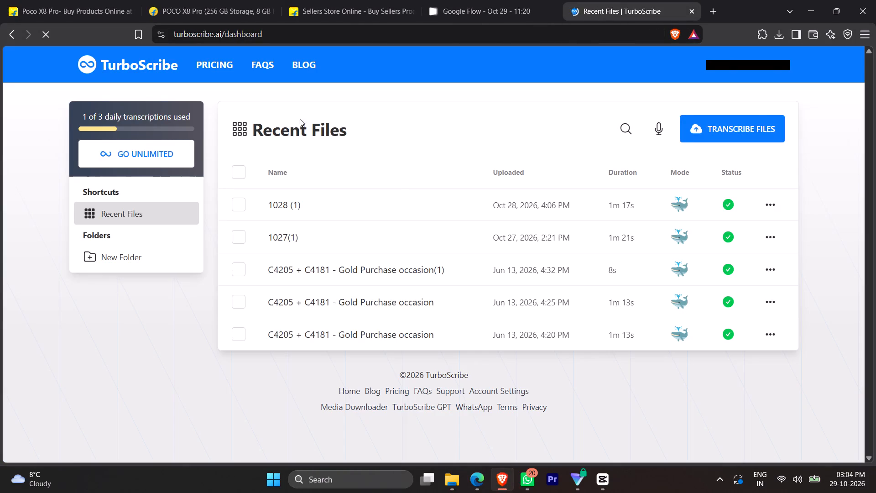
click(743, 126)
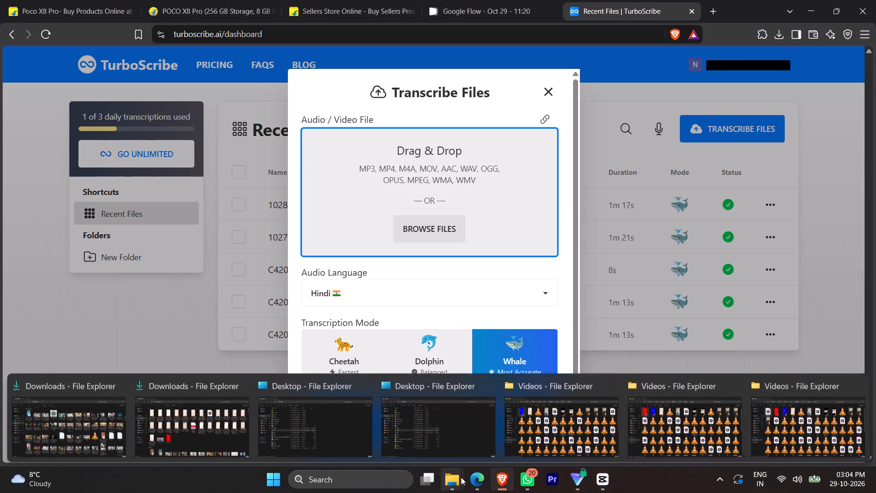
Close the leftover Downloads, Desktop and older Videos folder windows, keeping only the newest Videos window.
click(120, 381)
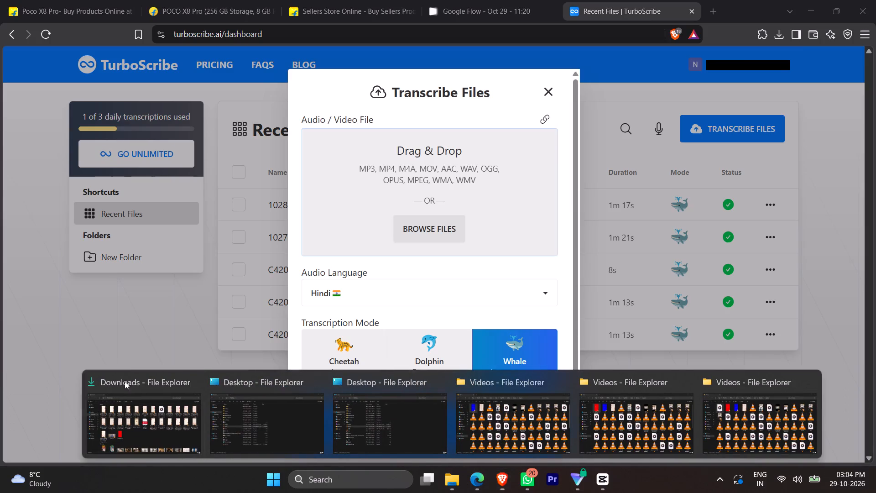
click(192, 384)
click(256, 381)
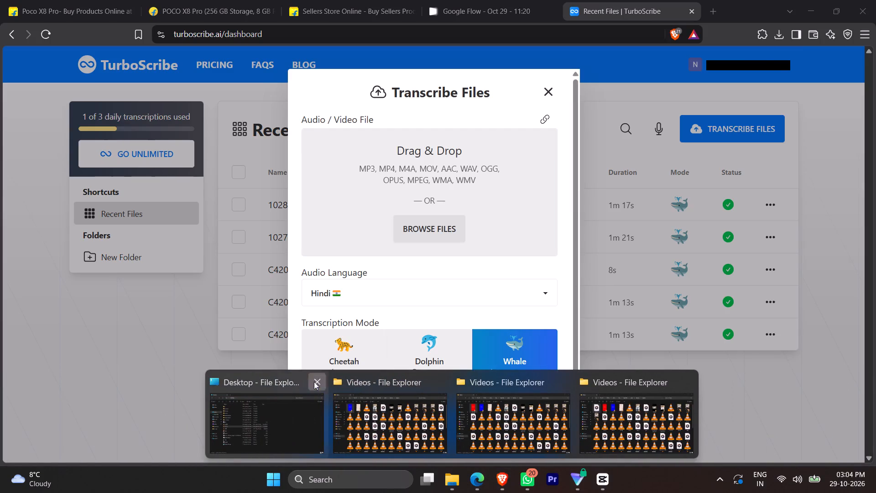
click(319, 382)
click(388, 383)
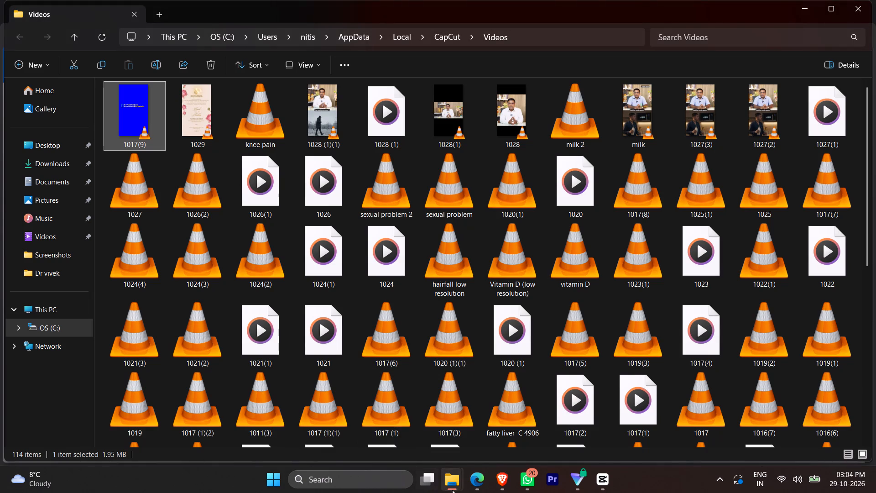
click(380, 380)
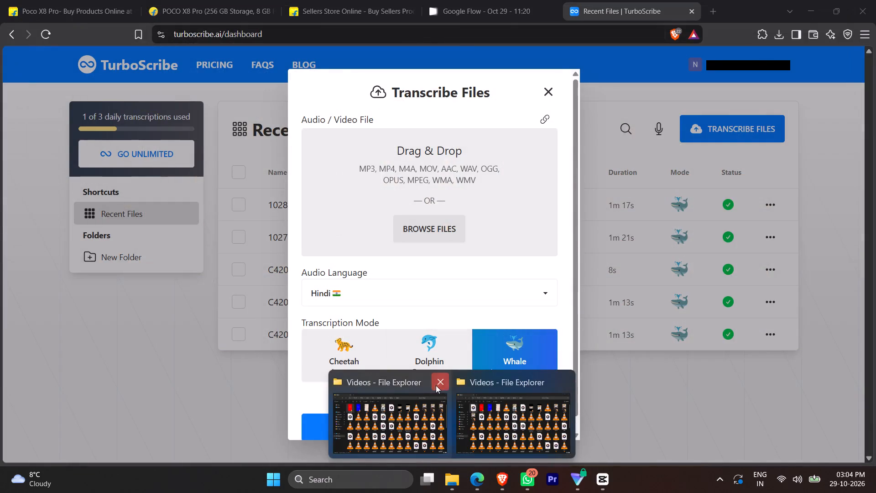
click(443, 386)
Upload the exported 1029 (3) audio from the Videos folder to TurboScribe and transcribe it.
click(442, 405)
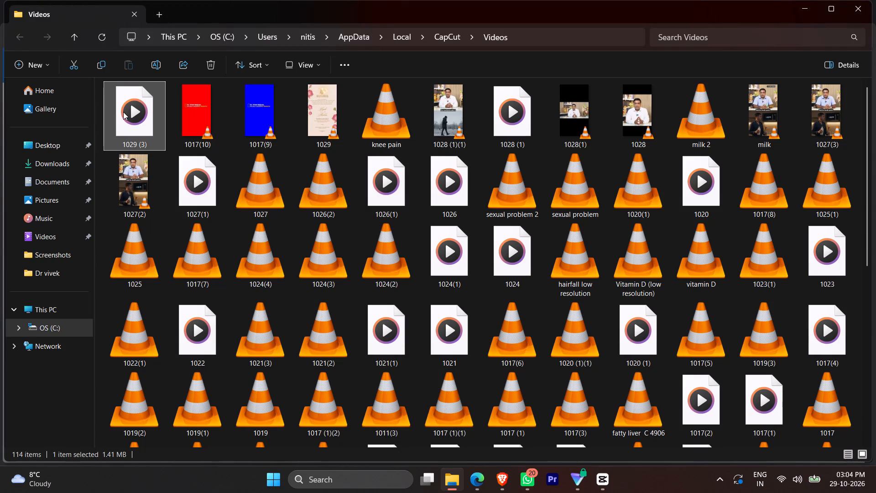
drag(123, 112, 471, 417)
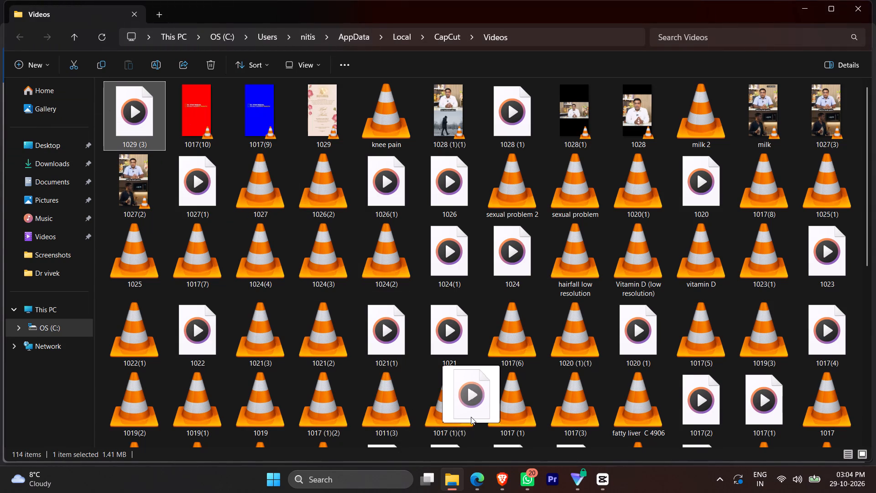
drag(471, 417, 503, 477)
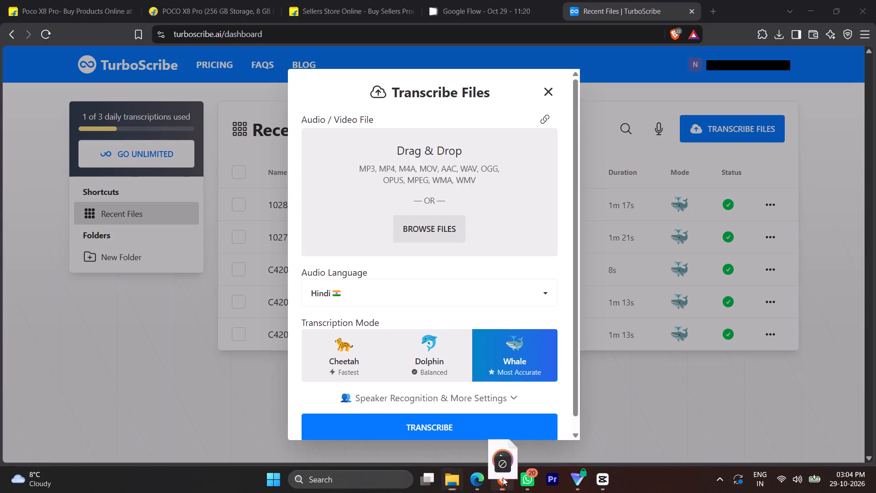
drag(503, 477, 424, 200)
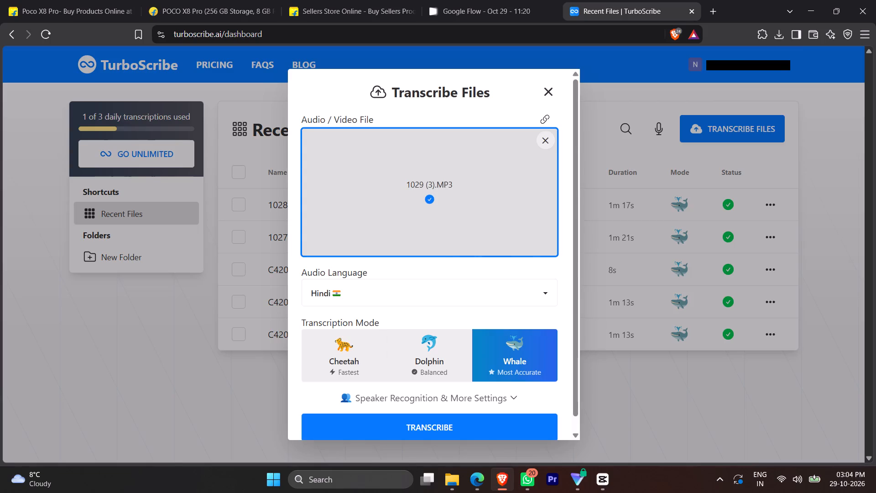
click(491, 422)
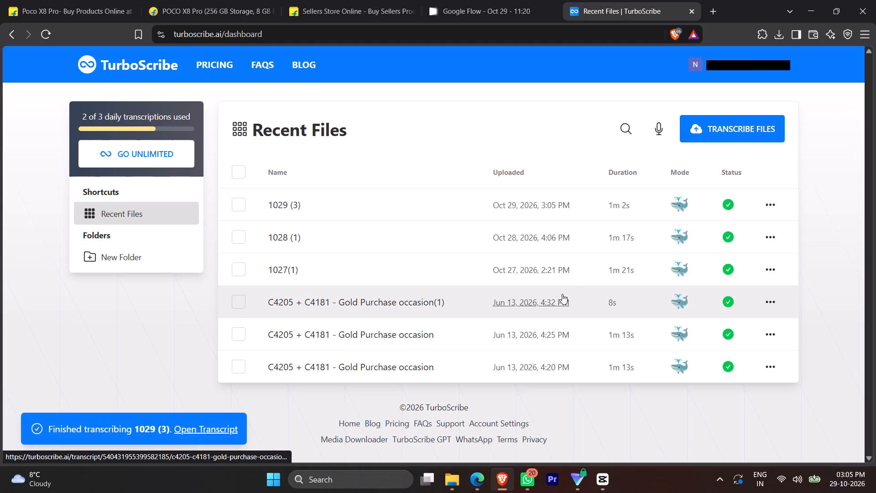
Open the 1029 (3) transcript and download it as SRT with at most 4 words per segment, saved in Downloads.
click(772, 205)
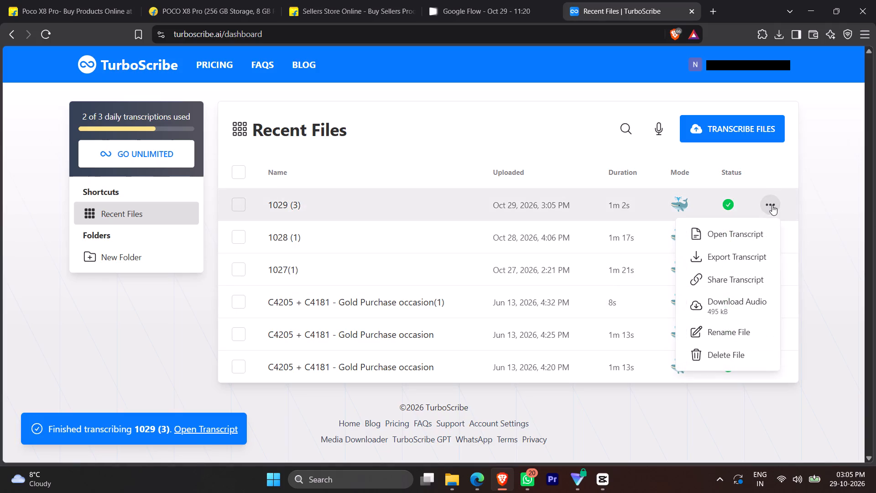
click(741, 239)
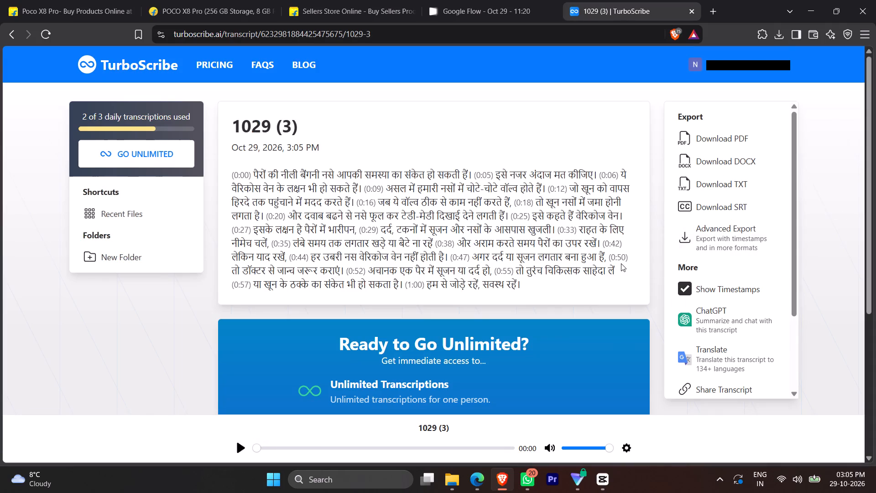
click(693, 204)
click(464, 250)
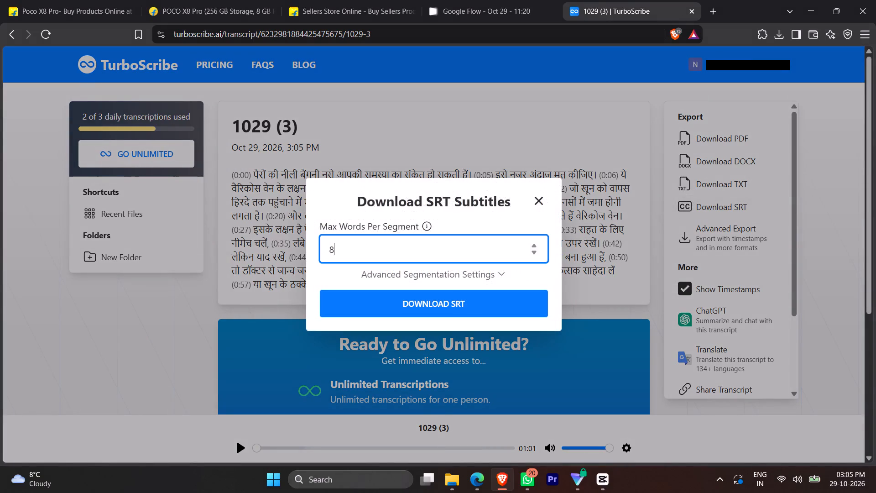
key(BackSpace)
key(4)
key(Return)
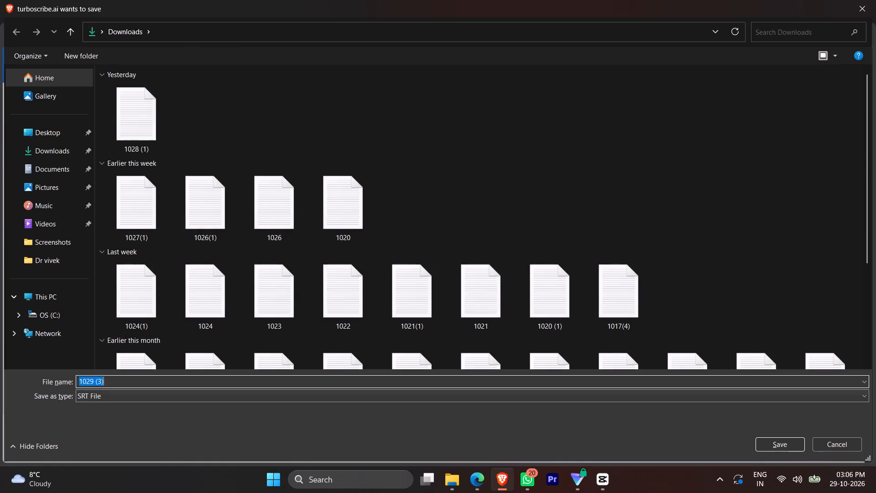
click(775, 446)
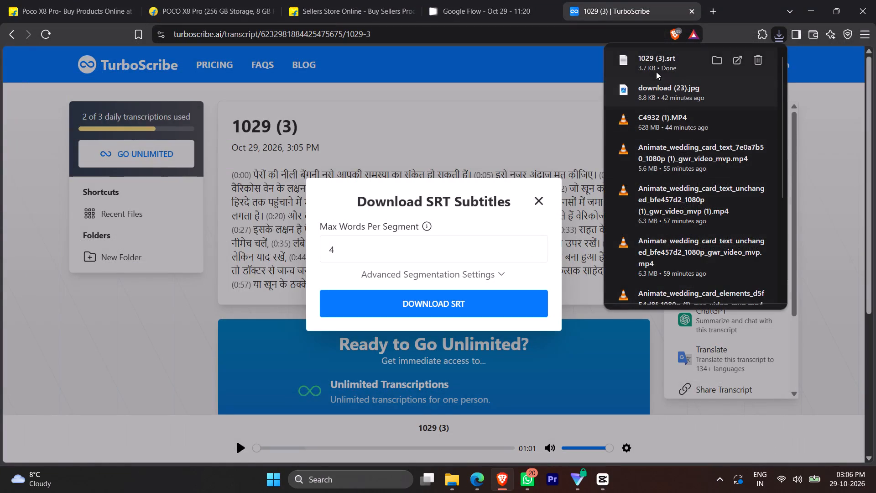
Open the downloaded 1029 (3).srt in a maximized Notepad window and delete the TurboScribe message from the first subtitle.
click(656, 72)
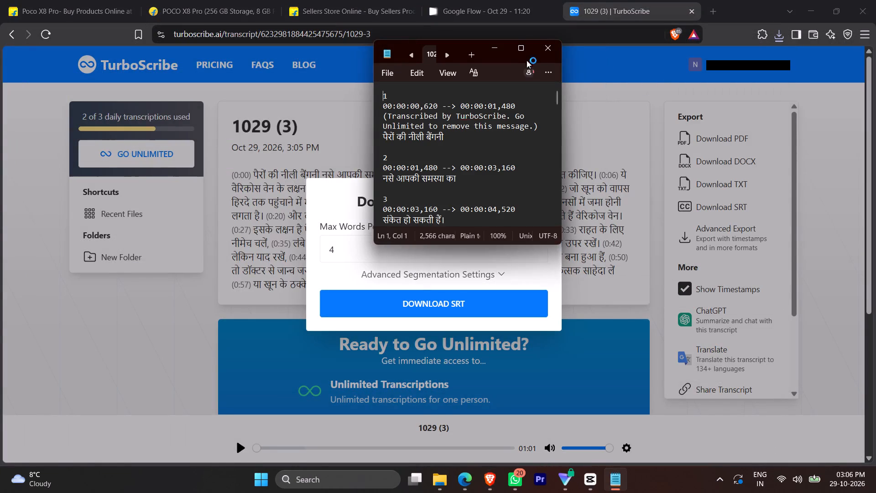
click(521, 48)
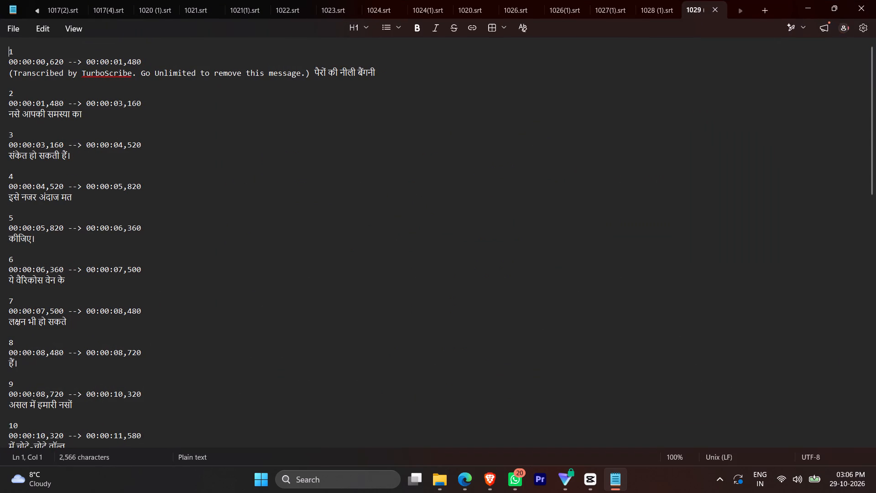
drag(313, 73, 0, 74)
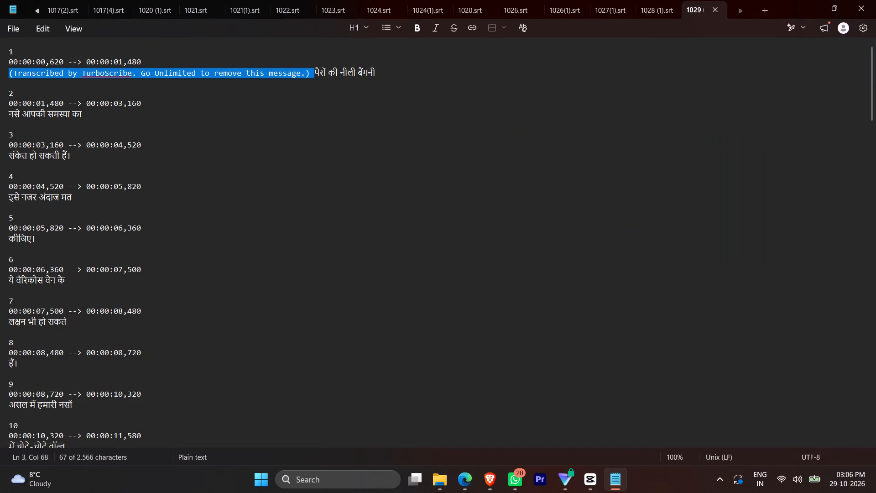
key(BackSpace)
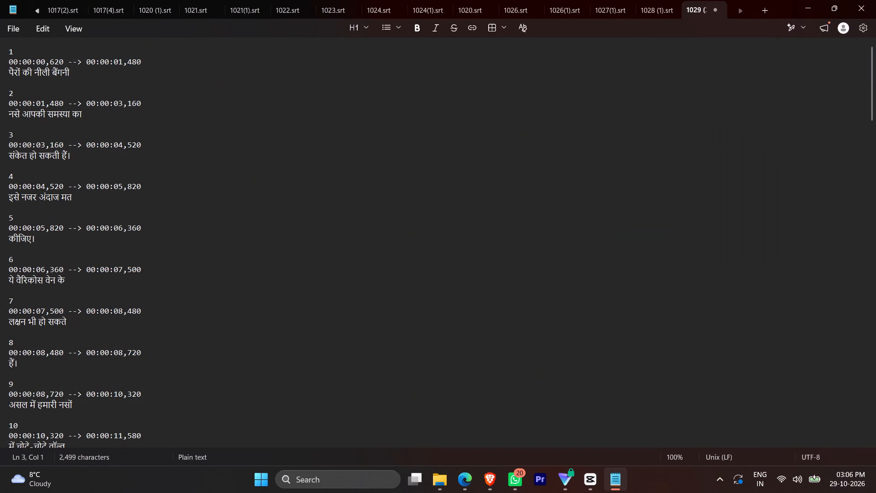
Select the entire subtitle text of 1029 (3).srt and copy it.
right_click(123, 111)
click(178, 86)
right_click(178, 85)
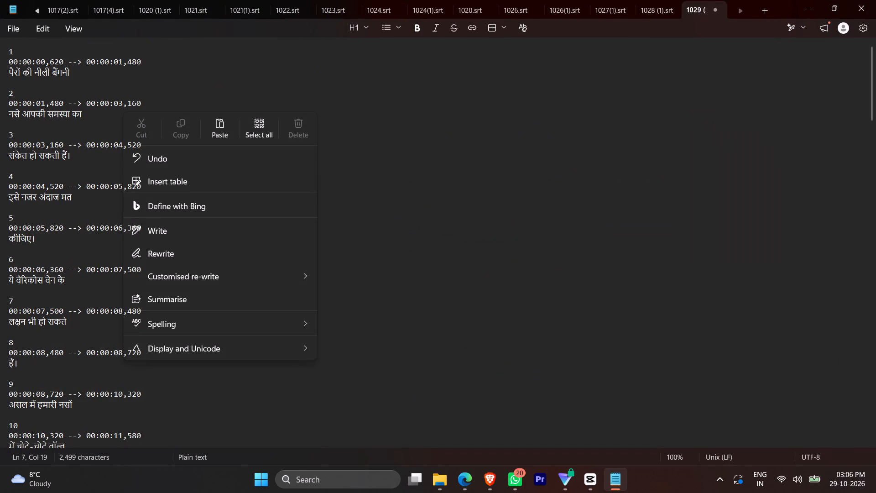
click(309, 98)
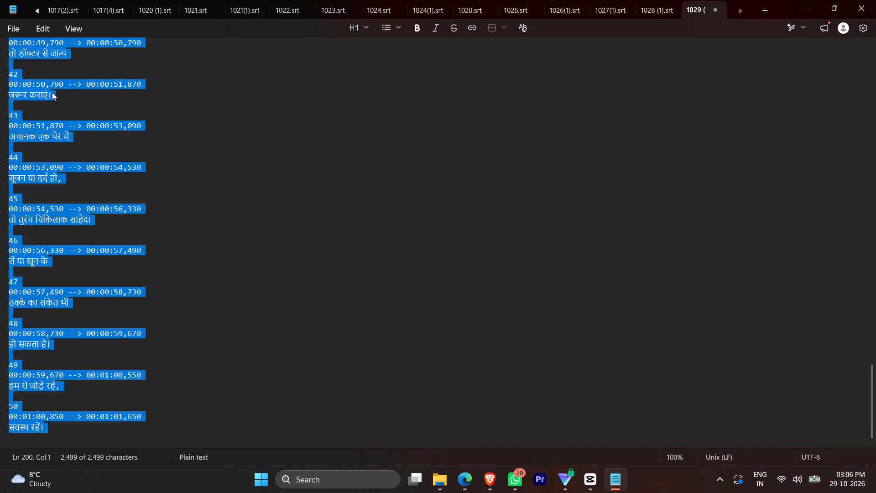
right_click(32, 92)
click(89, 103)
right_click(25, 87)
click(74, 104)
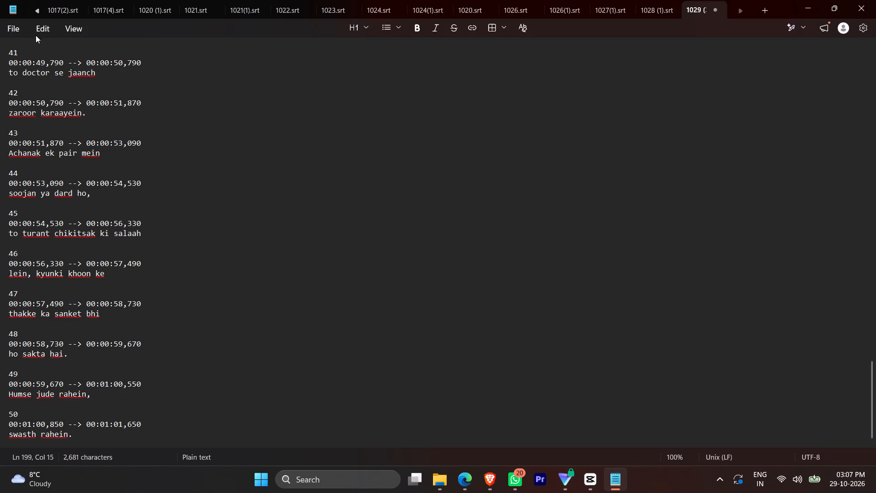
click(10, 31)
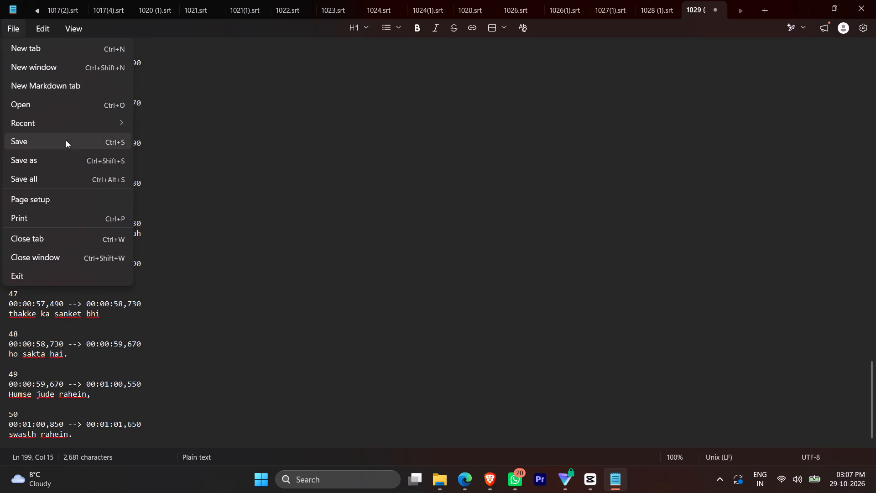
click(66, 140)
click(14, 19)
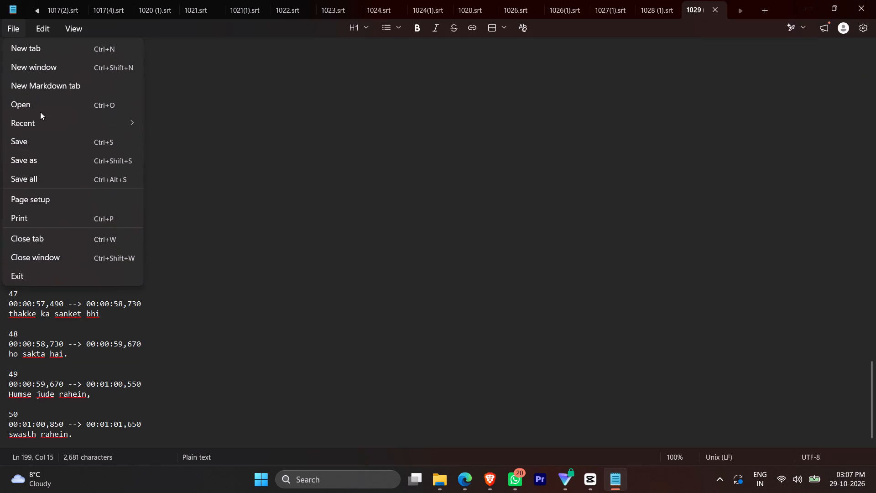
click(53, 142)
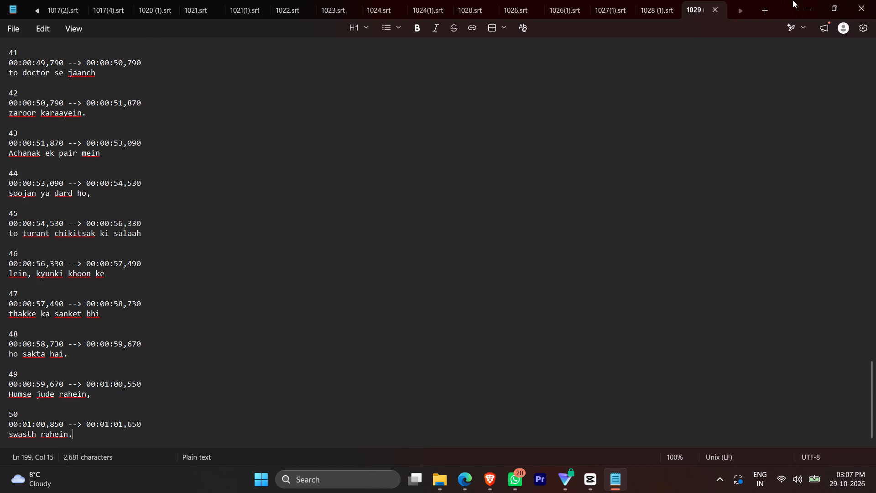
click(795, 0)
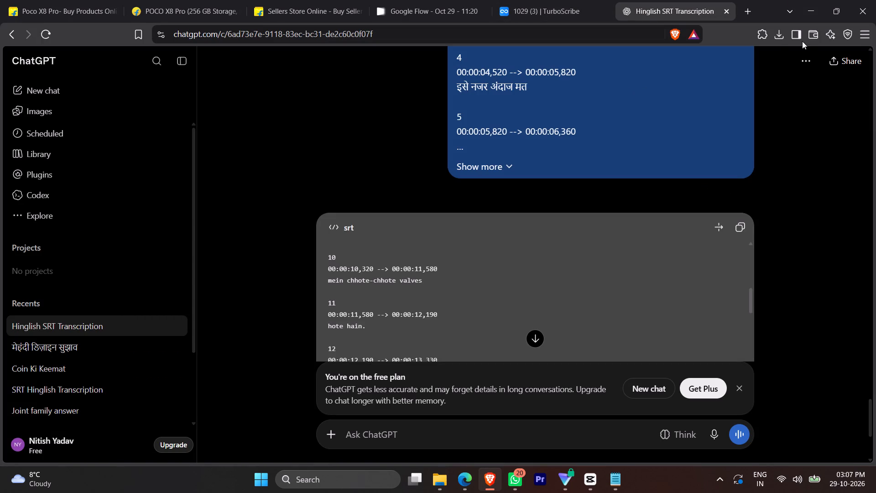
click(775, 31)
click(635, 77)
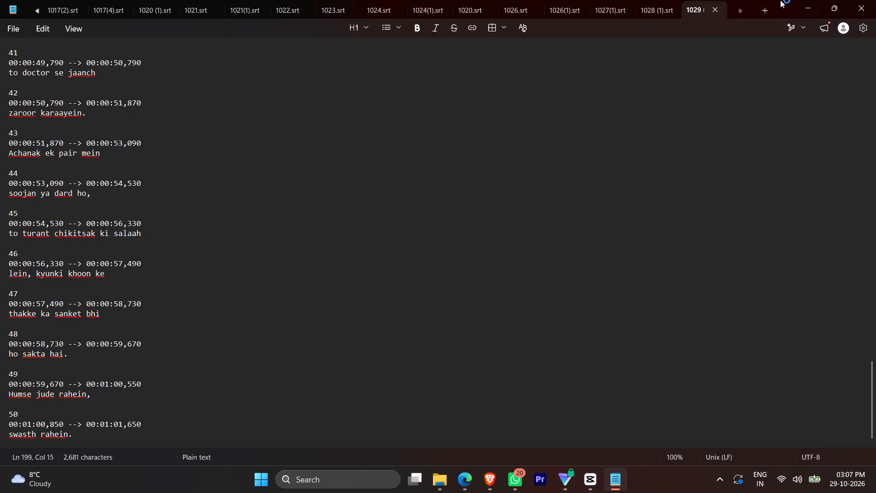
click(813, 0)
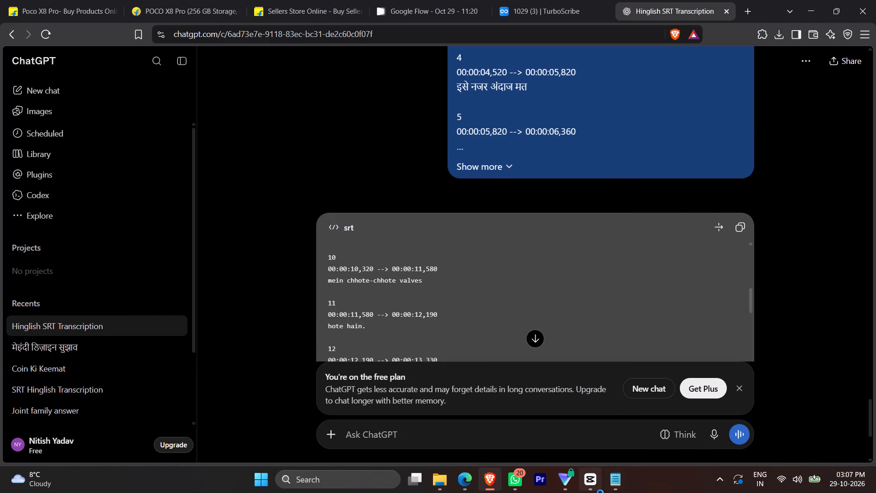
Set the playhead to the start of the CapCut 1029 (3) timeline and add the downloaded 1029 (3).srt as captions above the video clips.
click(594, 492)
click(614, 345)
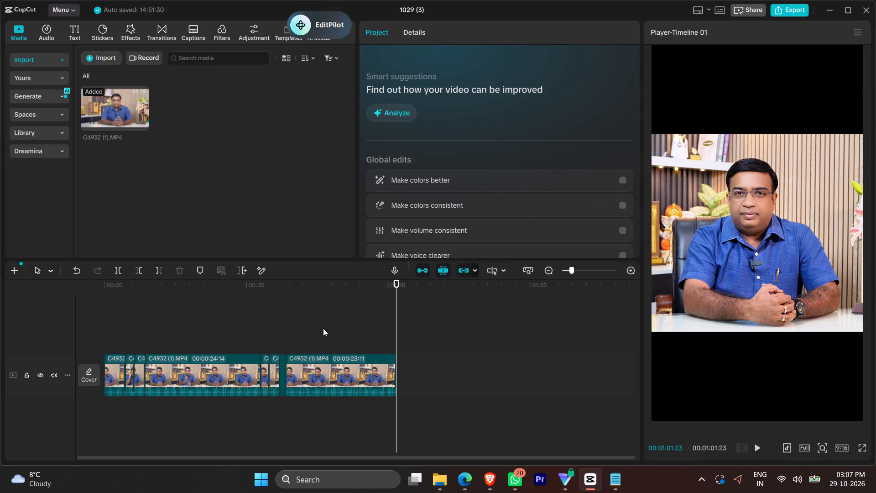
click(323, 327)
drag(323, 327, 0, 293)
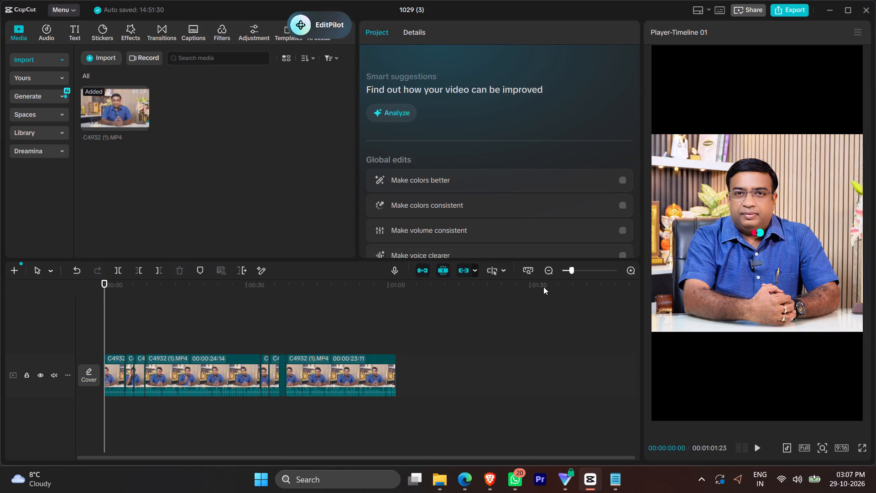
click(490, 480)
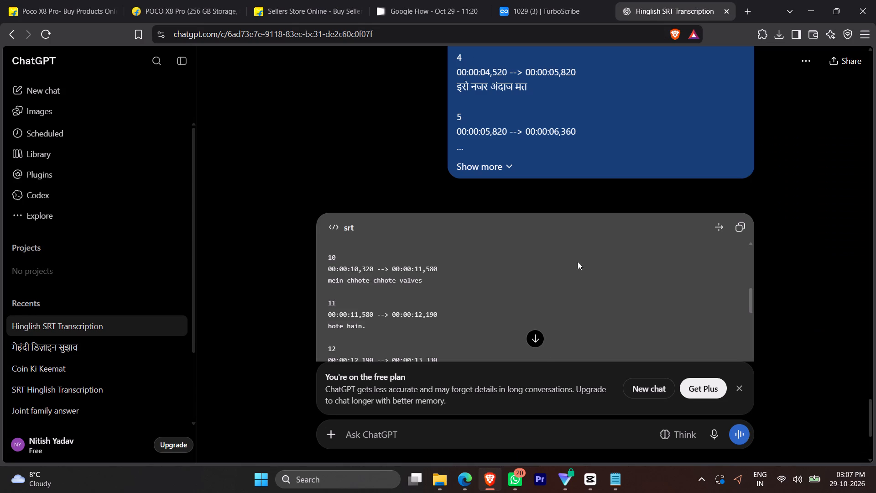
click(776, 33)
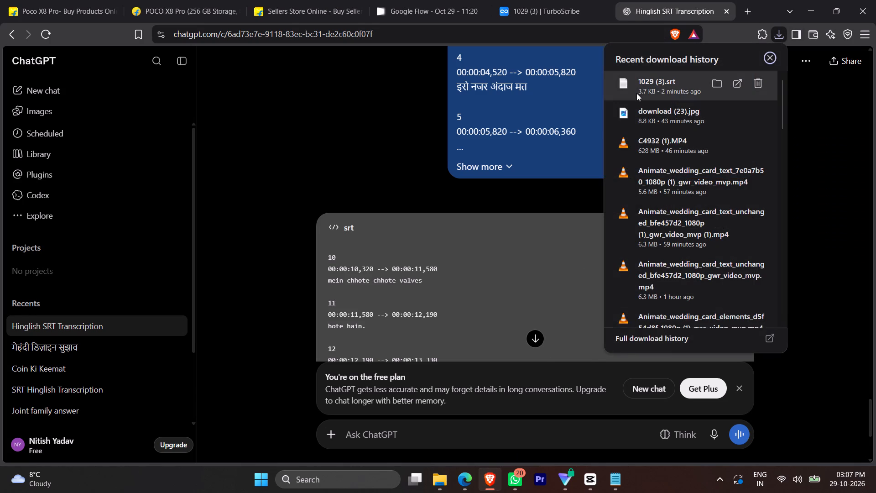
drag(636, 93, 441, 420)
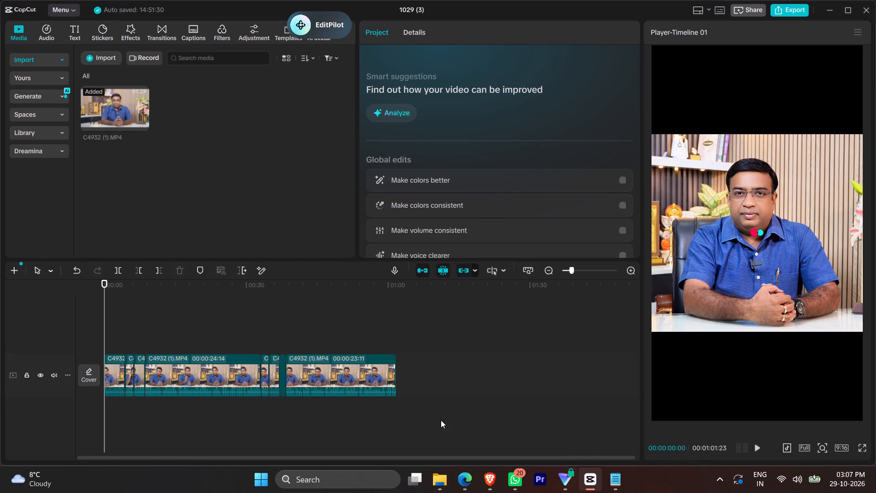
drag(441, 420, 136, 313)
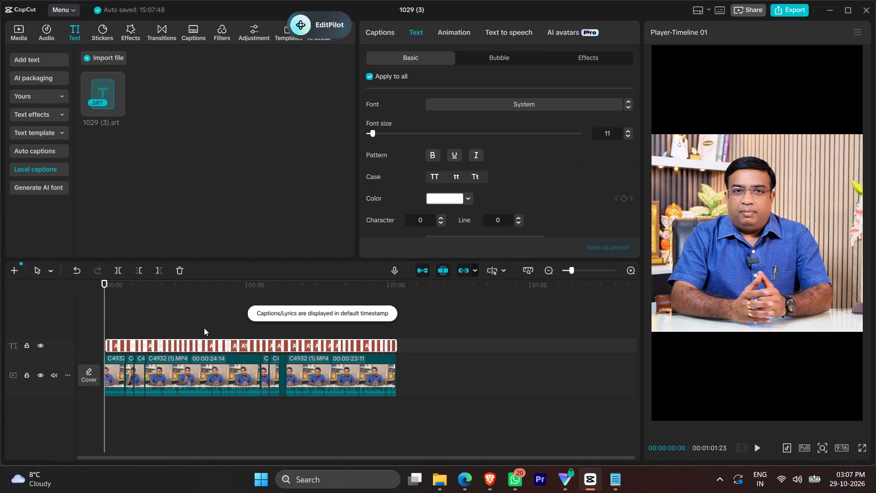
Extend the first caption, "Pairon ki neeli baingani", back to the timeline start and forward to meet the next caption.
ctrl+scroll(203, 331, up, 19)
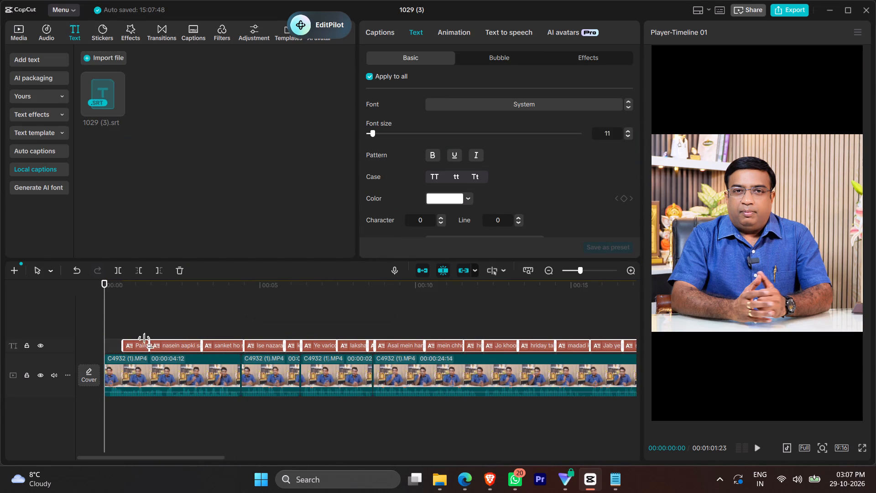
click(122, 315)
click(129, 343)
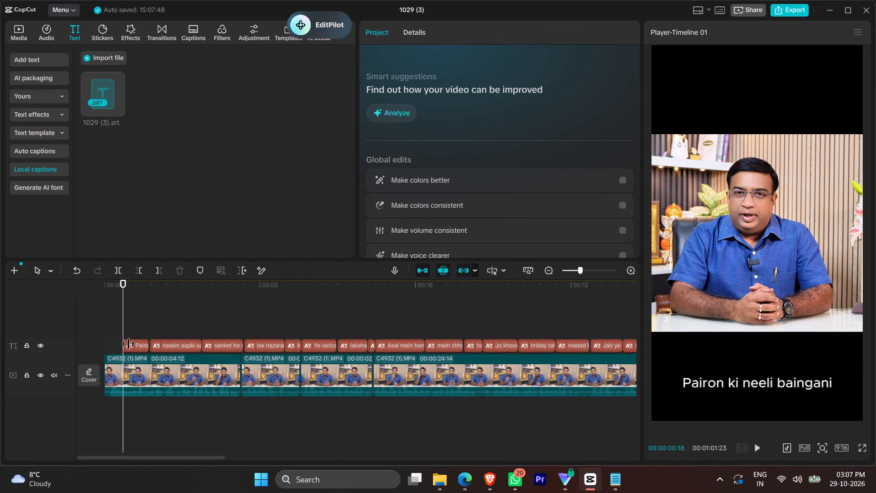
drag(121, 346, 90, 346)
click(143, 346)
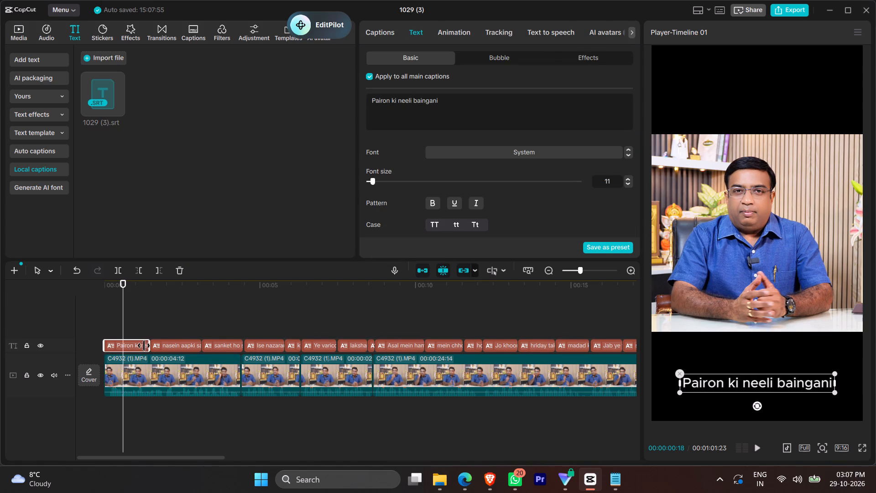
drag(150, 345, 162, 347)
Close the gaps after the captions "sanket ho sakti hain.", "Ye varicose veins ke" and "mein chhote-chhote valves" by extending their ends to the following captions.
click(213, 346)
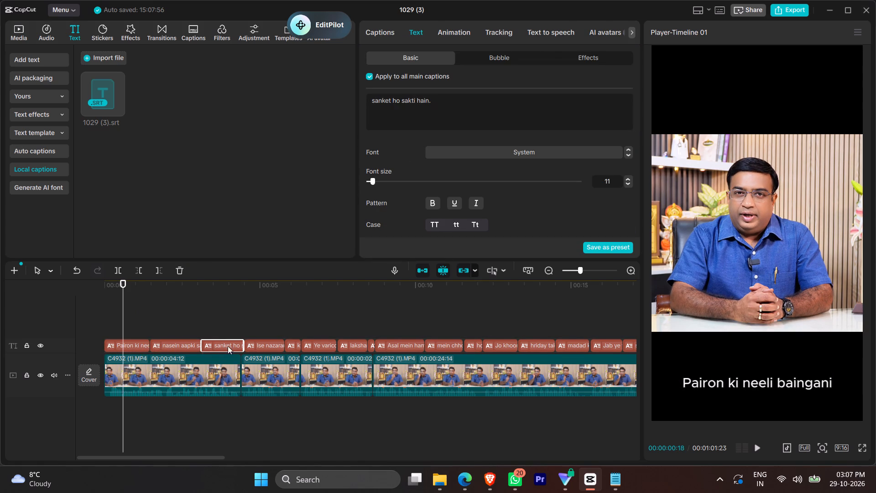
drag(241, 345, 254, 348)
click(330, 347)
drag(335, 346, 345, 346)
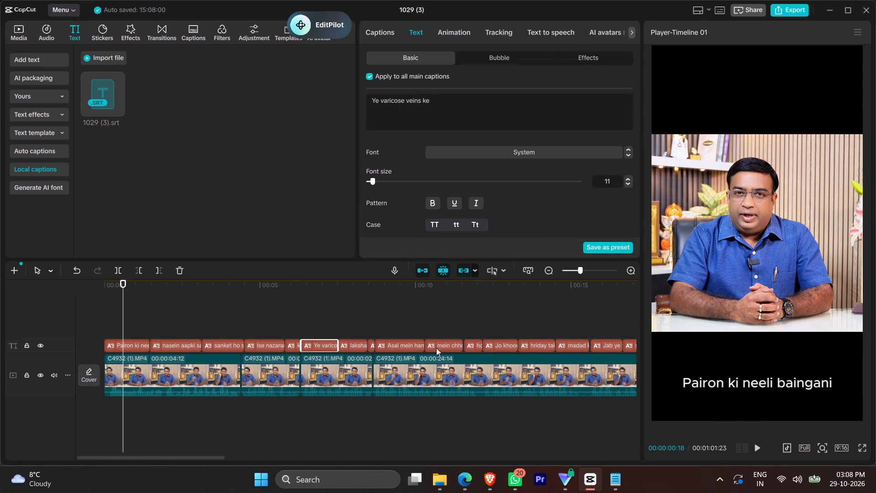
click(458, 345)
drag(463, 346, 473, 348)
Extend the ends of the captions "madad karte hain.", "mein ja…" and "hai." to meet the captions that follow them.
scroll(473, 348, left, 1)
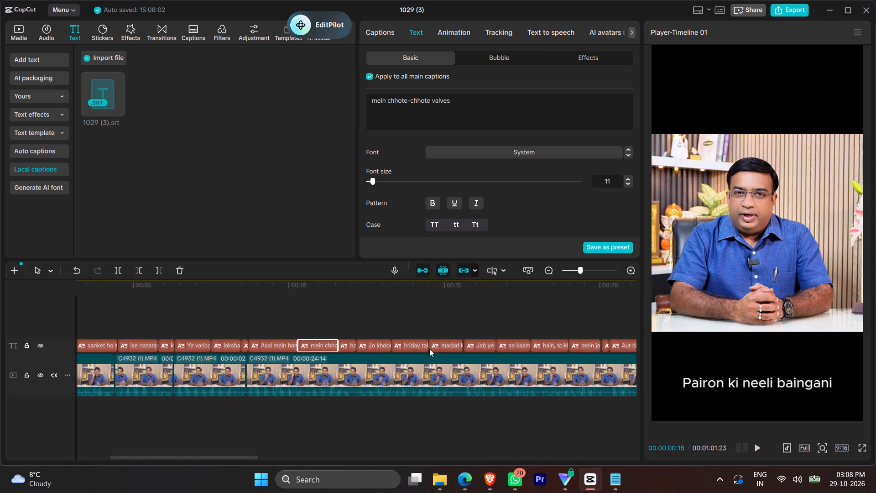
scroll(429, 349, left, 1)
click(446, 346)
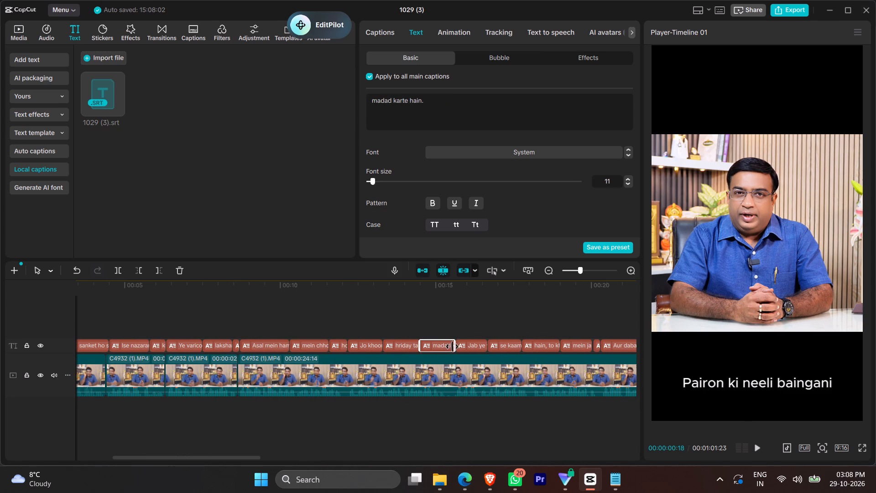
drag(453, 346, 469, 349)
click(584, 343)
drag(594, 343, 605, 345)
click(600, 346)
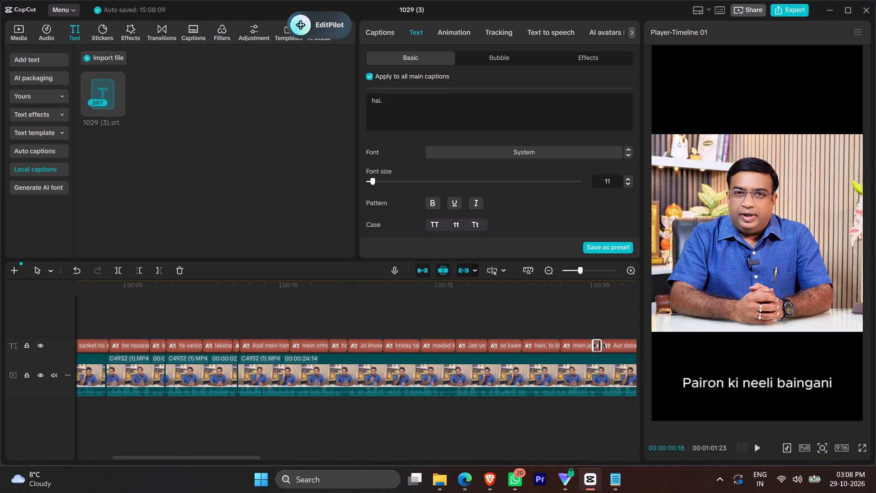
drag(600, 346, 604, 346)
click(630, 322)
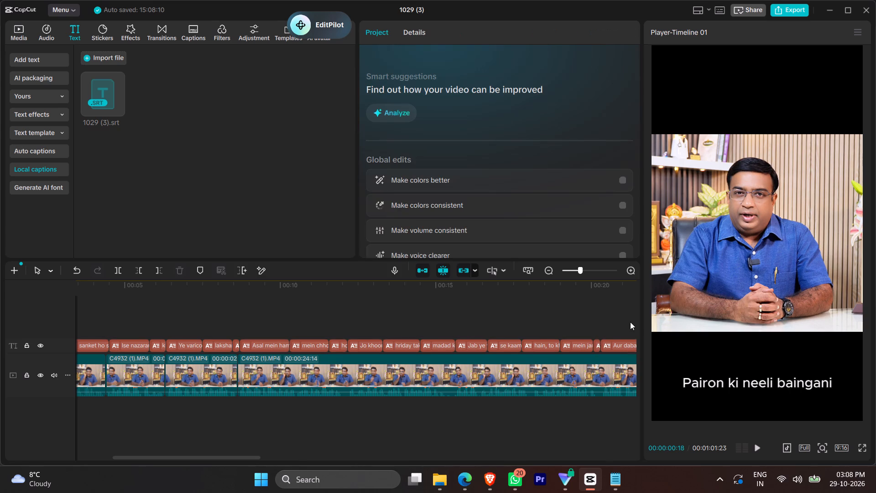
Close the gaps after the captions "Aur dabaav badhne se" and "veins." by extending their ends to the following captions.
scroll(567, 325, left, 2)
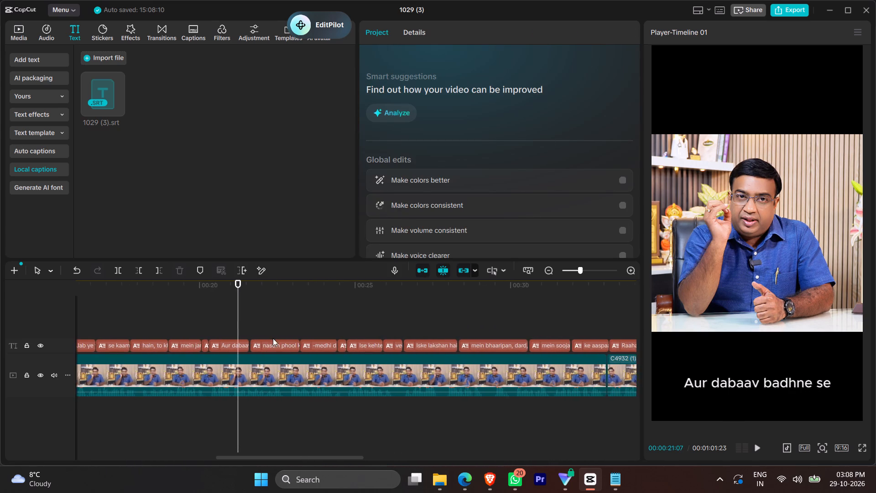
scroll(273, 338, left, 1)
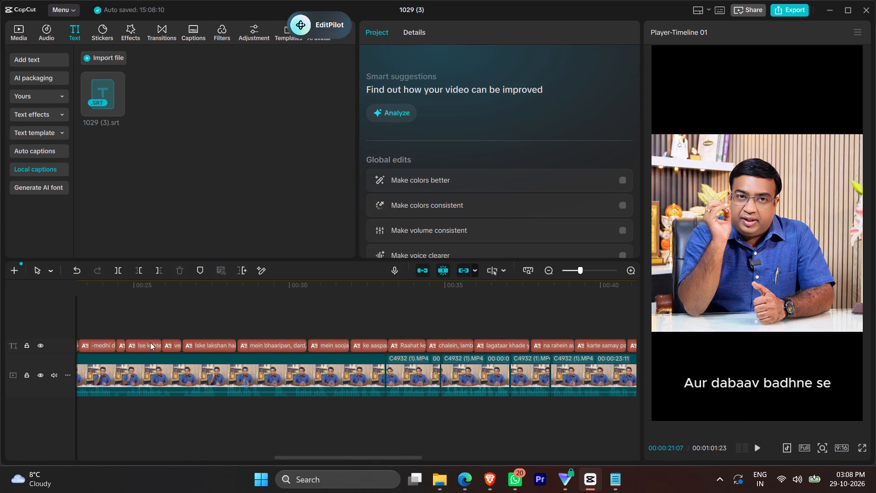
scroll(152, 342, right, 1)
click(229, 343)
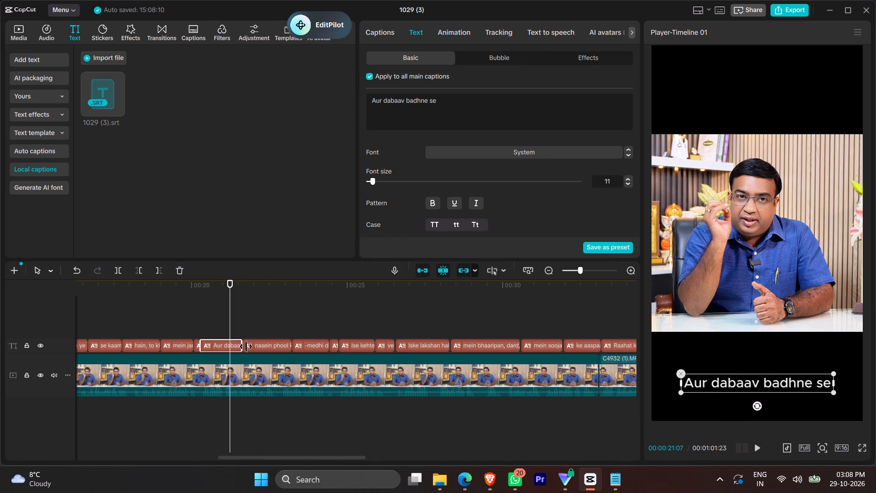
drag(243, 347, 255, 347)
click(386, 348)
drag(393, 348, 407, 349)
Extend the ends of the captions "Iske lakshan hain pairon", "mein bhaaripan, dard,…" and "mein soojan aur naso" to meet the following captions.
click(436, 346)
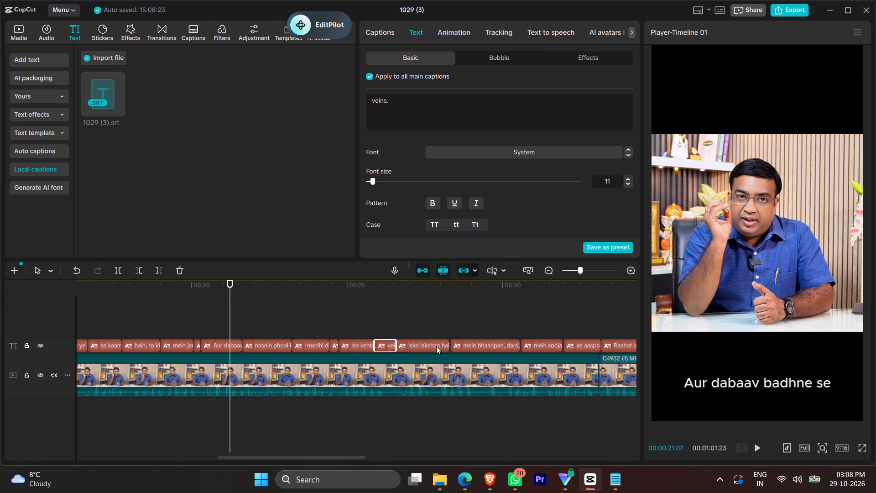
drag(450, 345, 461, 347)
click(511, 345)
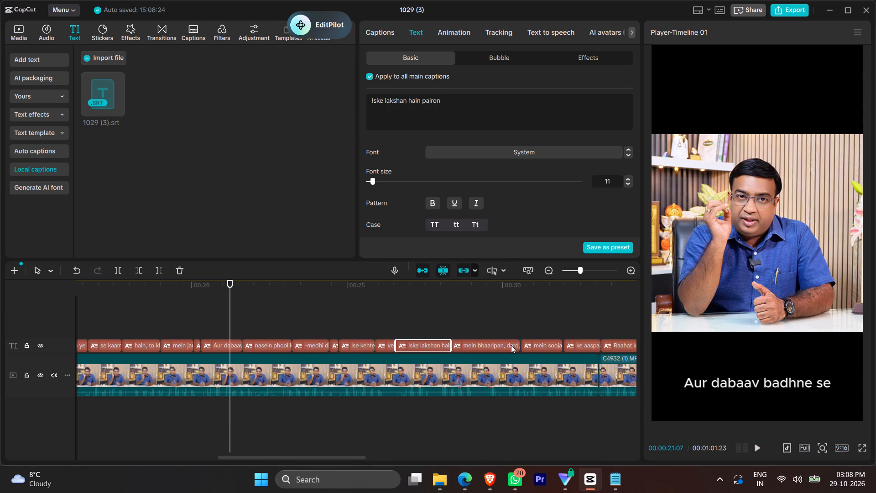
drag(521, 346, 538, 346)
click(558, 346)
drag(564, 345, 585, 344)
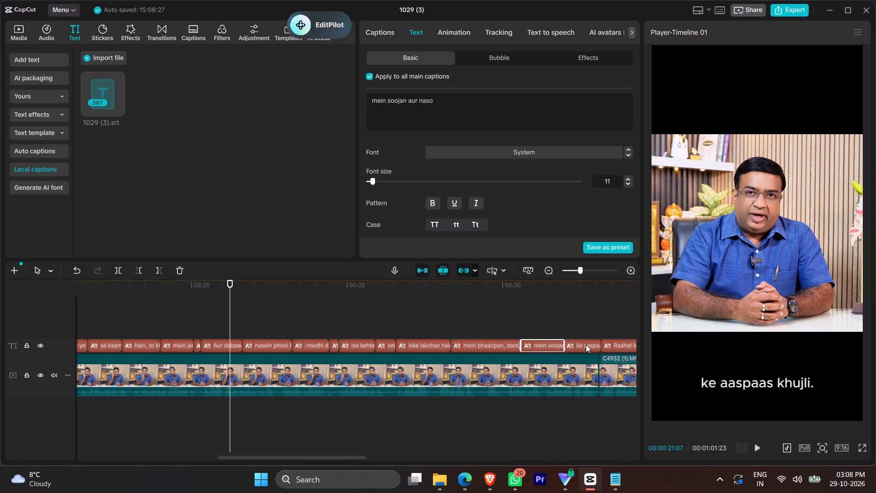
click(627, 317)
Close the gaps after the captions "lagataar khade ya baithe" and "karte samay pairon ko" by extending their ends to the following captions.
scroll(603, 327, left, 1)
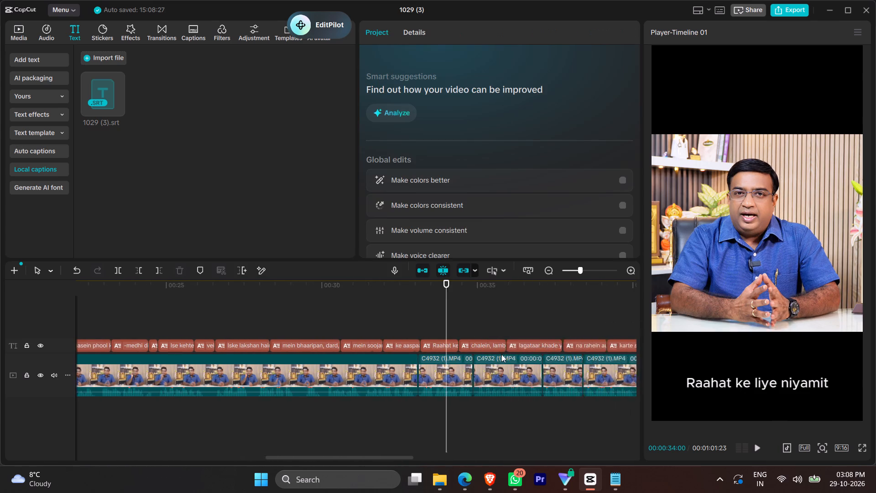
scroll(501, 354, left, 1)
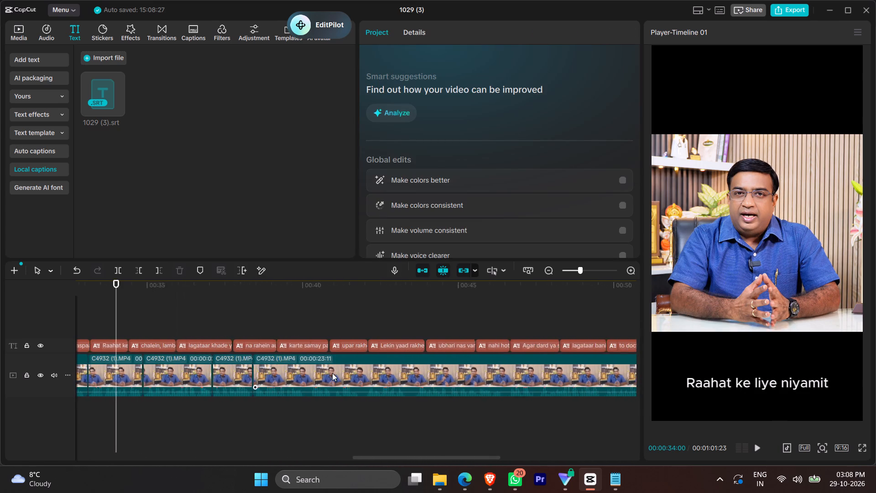
scroll(332, 373, left, 1)
scroll(313, 374, right, 1)
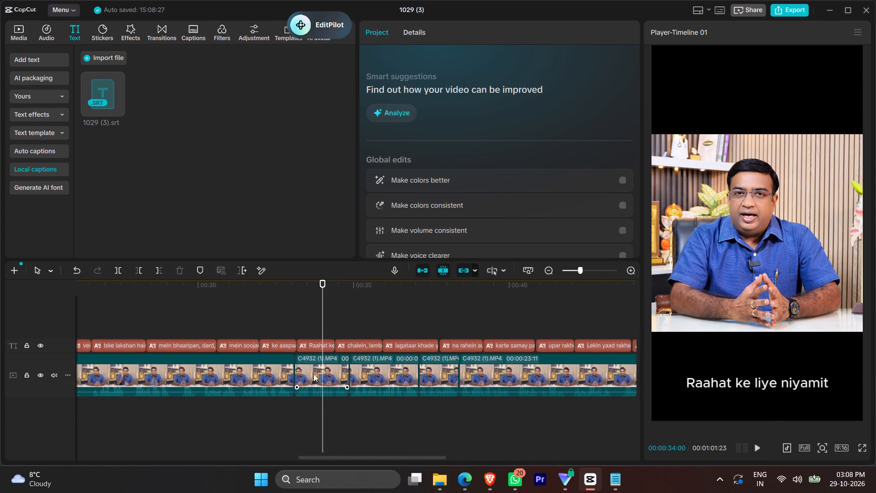
scroll(313, 374, right, 1)
click(309, 347)
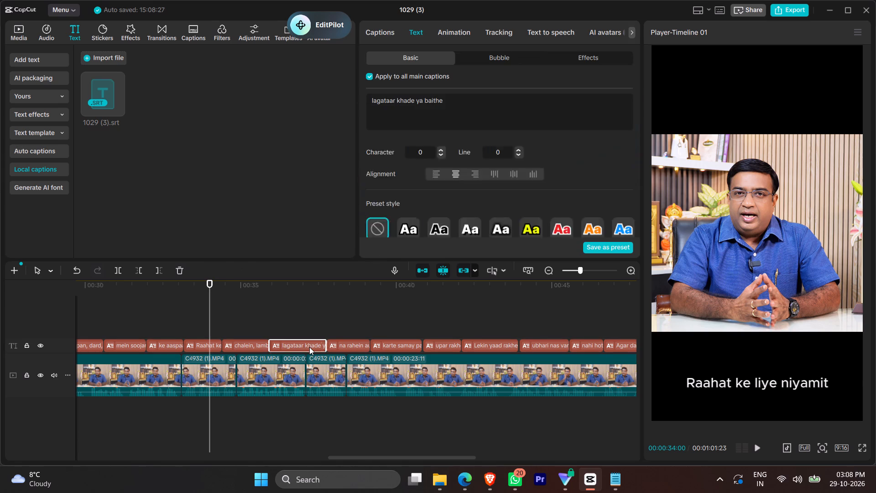
drag(326, 346, 335, 346)
click(389, 347)
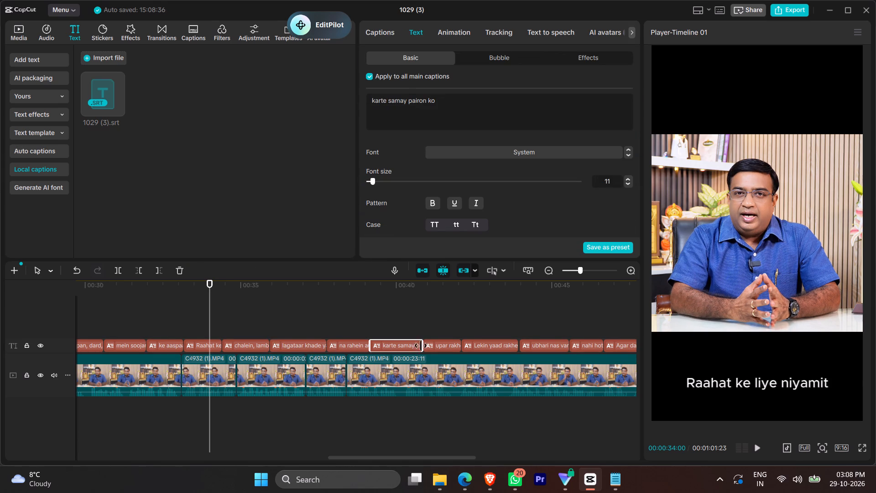
drag(425, 346, 430, 345)
click(396, 324)
Extend the end of the caption "Lekin yaad rakhein, har" to meet the following caption.
click(361, 339)
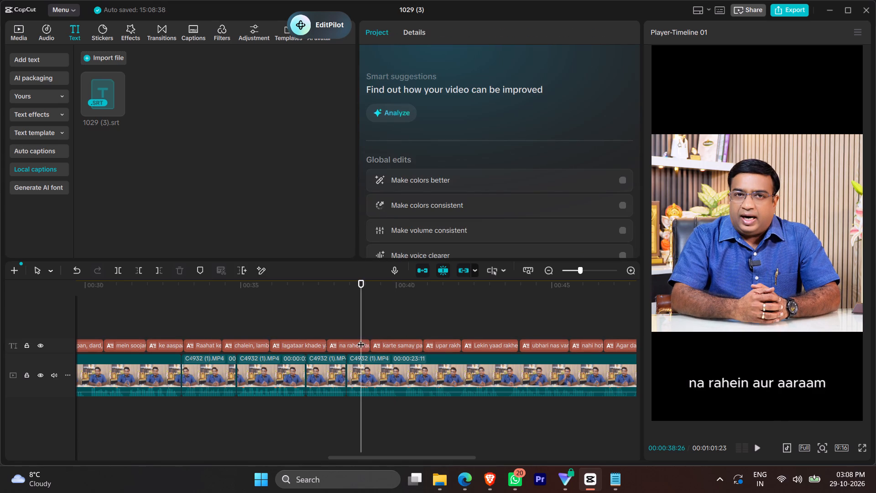
click(361, 341)
click(371, 344)
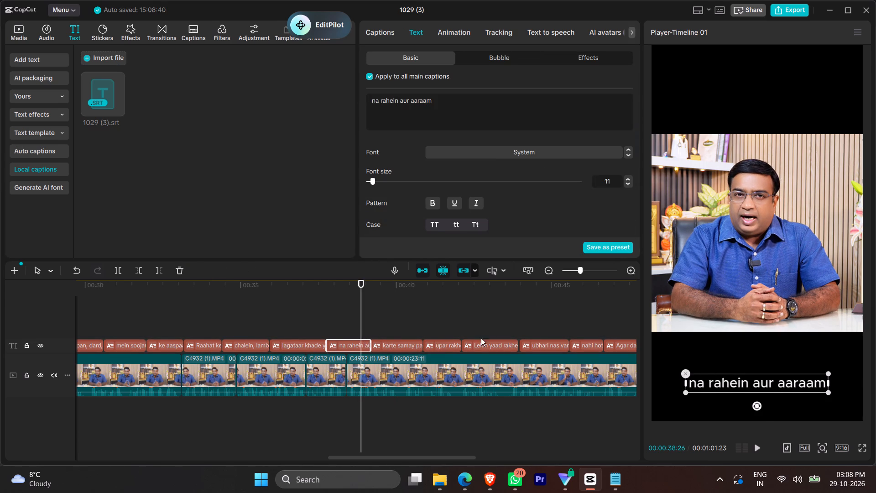
click(508, 345)
drag(518, 345, 527, 345)
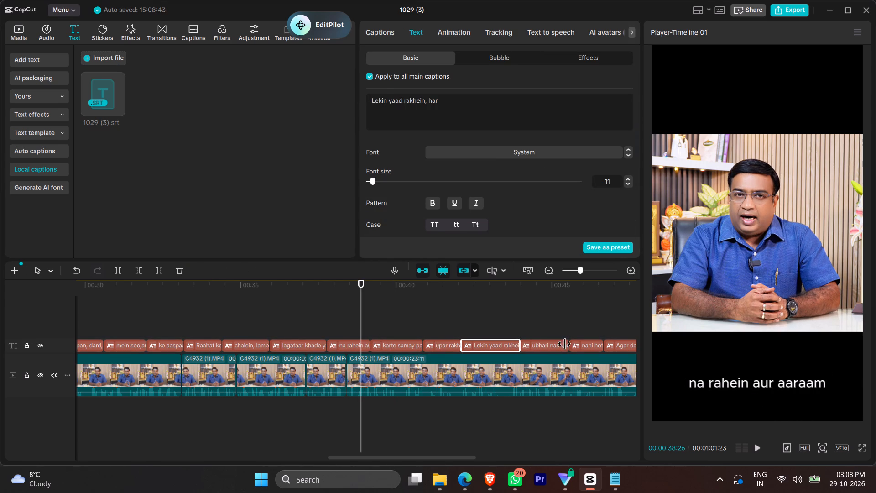
click(628, 314)
Close the gaps after the captions "zaroor karaayein." and "lein, kyunki khoon ke" by extending their ends to the following captions.
scroll(571, 326, left, 1)
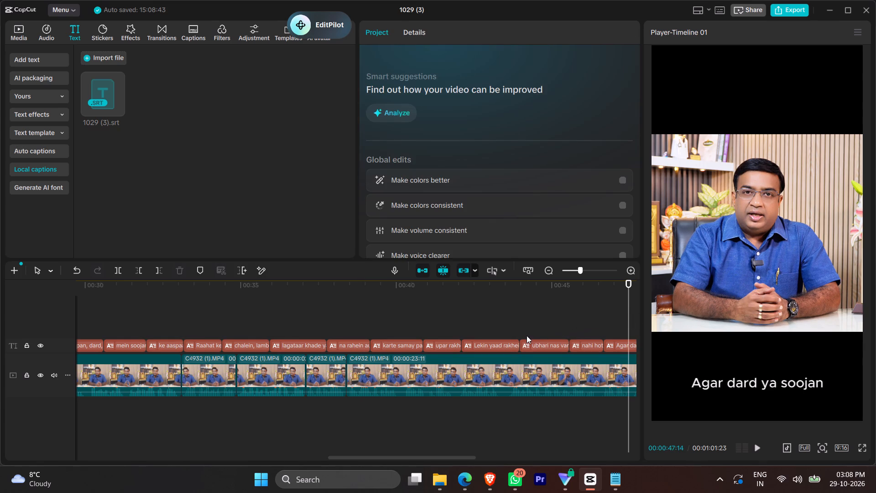
scroll(527, 336, left, 3)
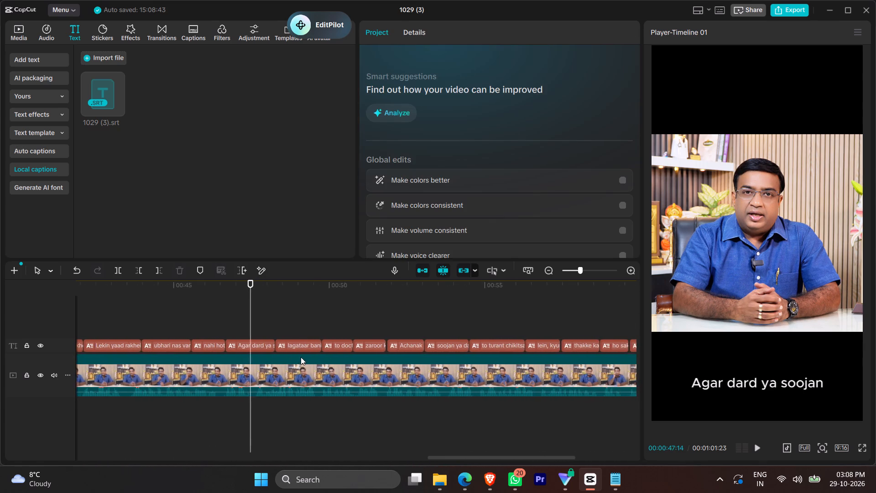
scroll(301, 357, left, 1)
scroll(376, 346, left, 1)
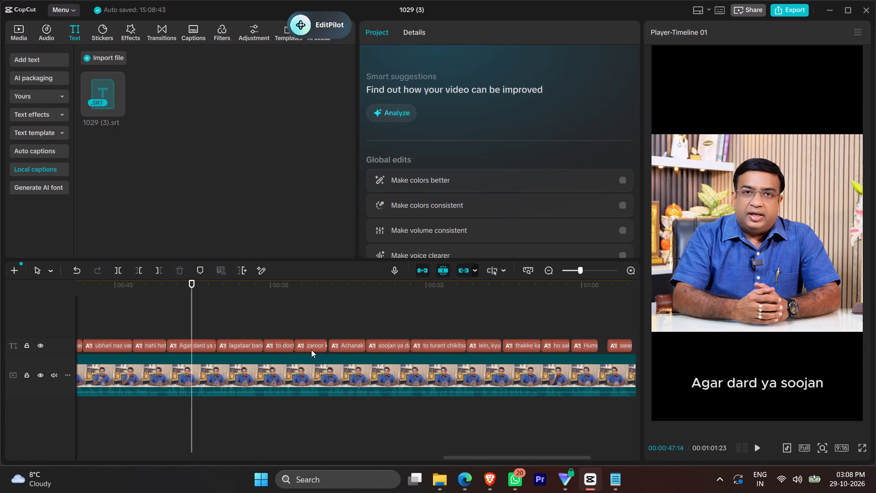
click(319, 348)
drag(327, 346, 332, 346)
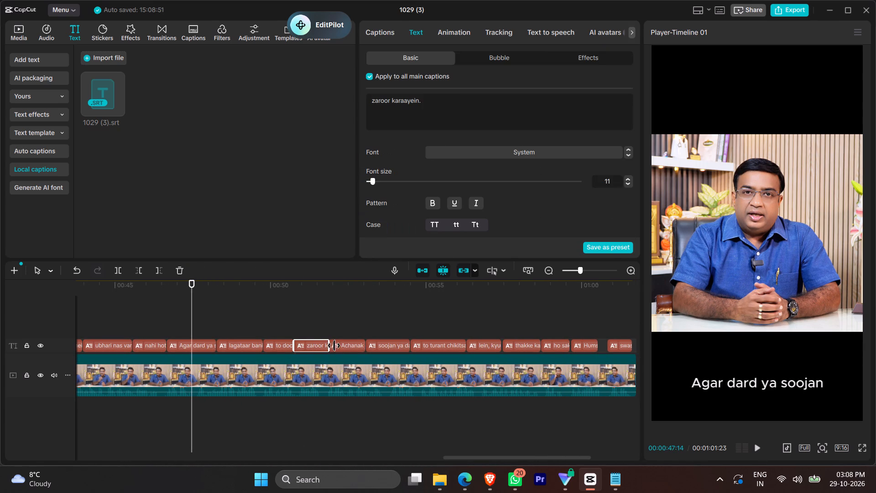
click(489, 343)
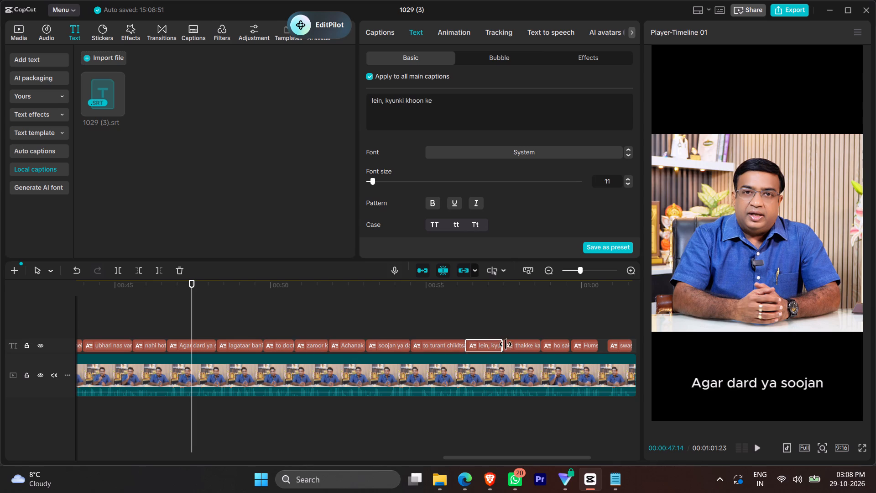
drag(503, 344, 514, 345)
Extend the ends of the captions "ho sak…" and "Humse jude rahein," to meet the captions that follow them.
click(558, 345)
drag(568, 346, 576, 348)
click(582, 346)
drag(598, 346, 612, 348)
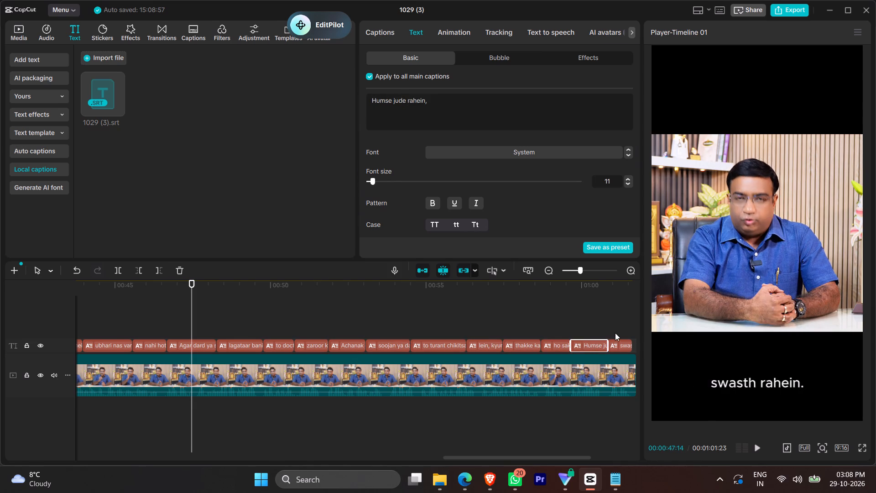
click(615, 333)
Extend the final caption, "swasth rahein.", to the end of the last video clip at 00:01:01:23.
scroll(579, 337, left, 1)
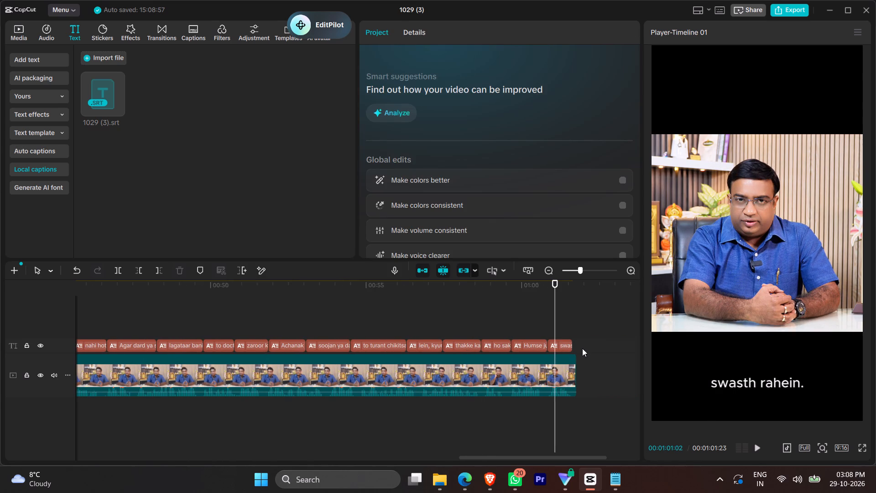
click(571, 333)
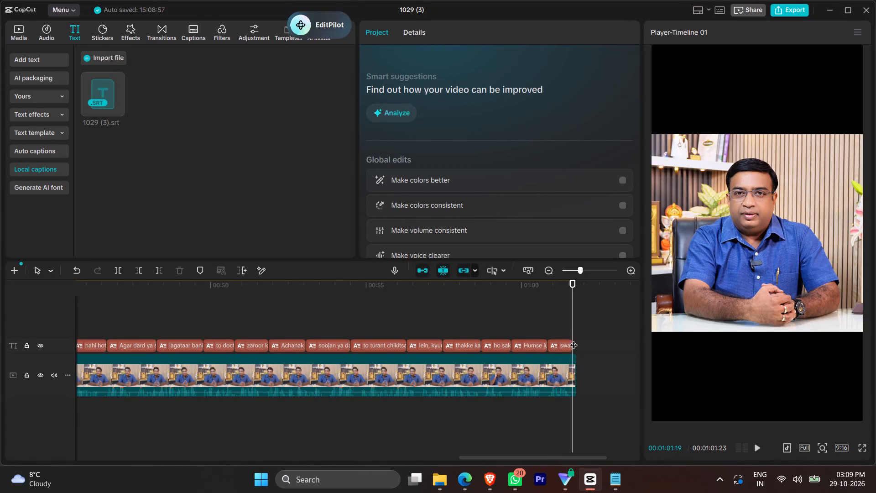
drag(574, 339, 578, 342)
click(572, 340)
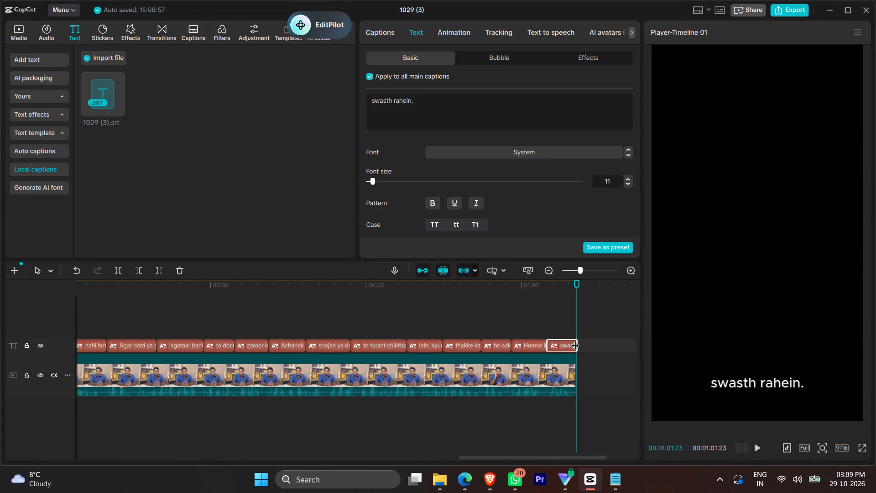
Return to the start of the timeline and play back the opening captions.
key(0)
scroll(607, 333, right, 14)
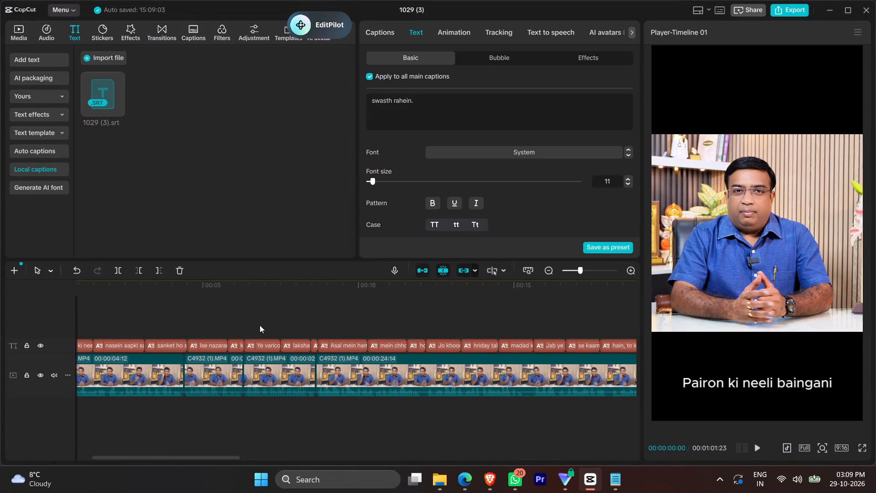
scroll(260, 325, right, 3)
click(122, 315)
key(space)
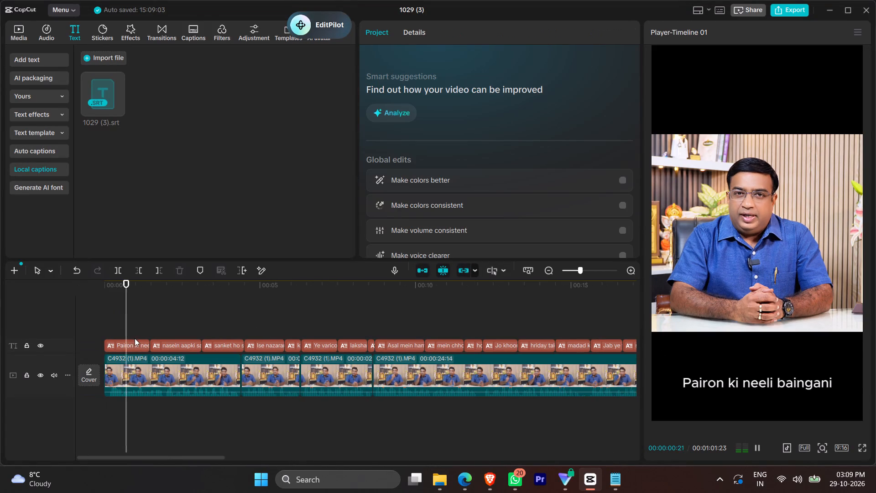
key(space)
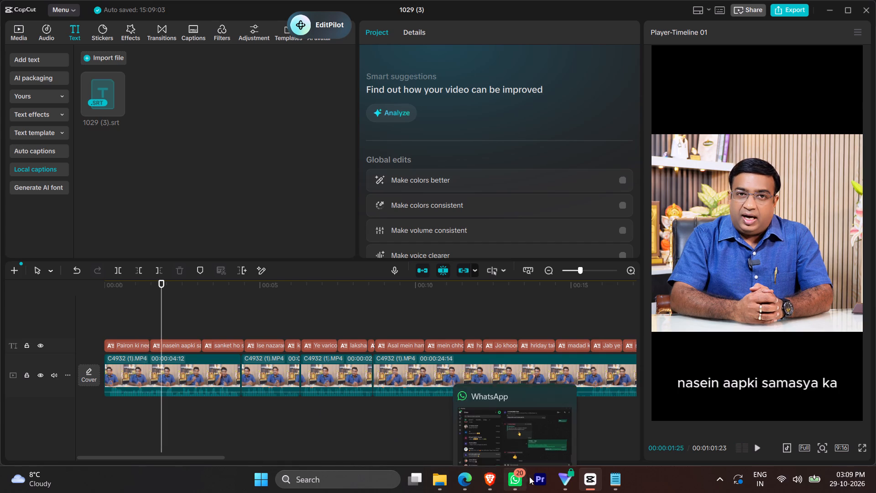
Switch to the TurboScribe transcript in Brave, dismiss the SRT download dialog and copy the first Hindi sentence at 0:00.
click(490, 479)
click(524, 0)
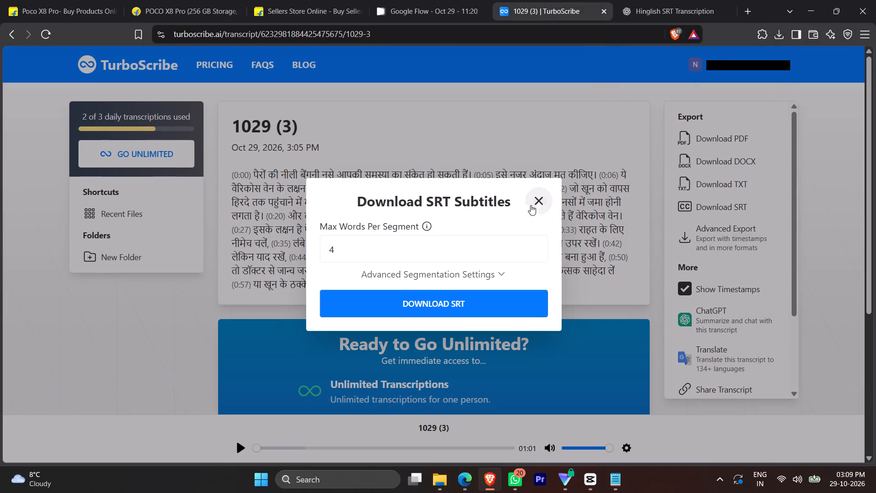
click(542, 204)
drag(255, 175, 358, 178)
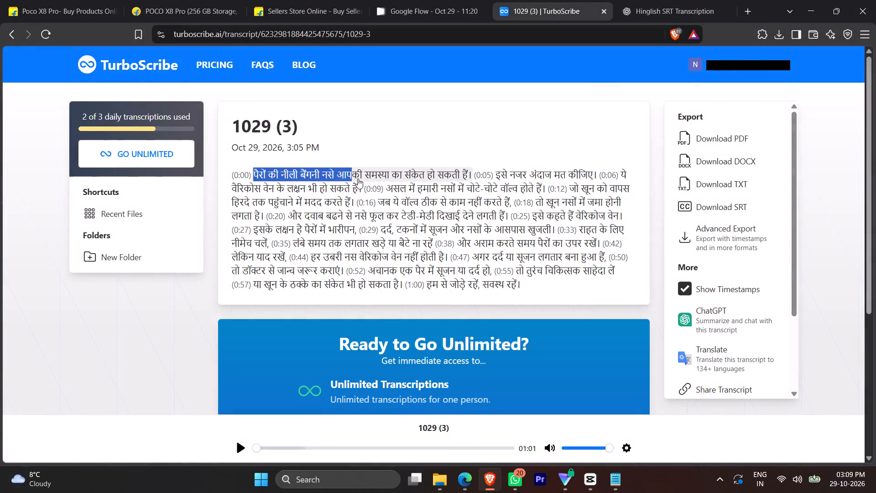
drag(358, 178, 468, 180)
right_click(460, 177)
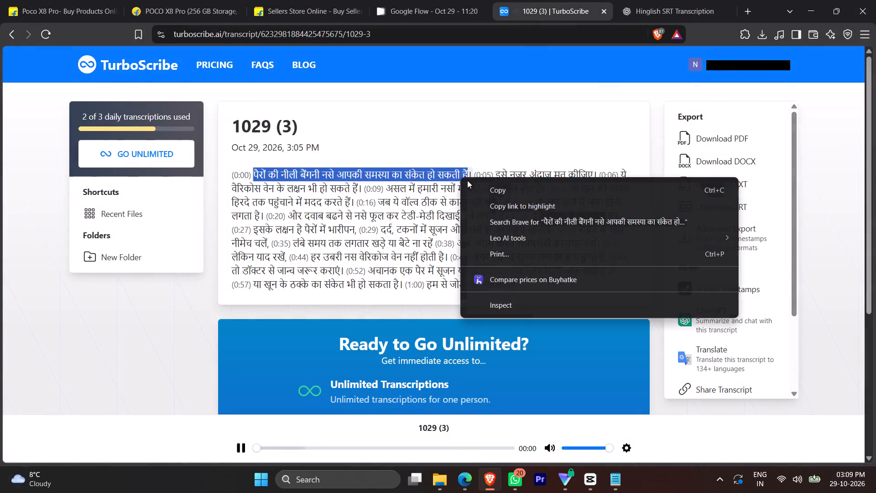
click(490, 189)
Switch to CapCut and play a short stretch of the video under the caption "nasein aapki samasya ka".
click(587, 477)
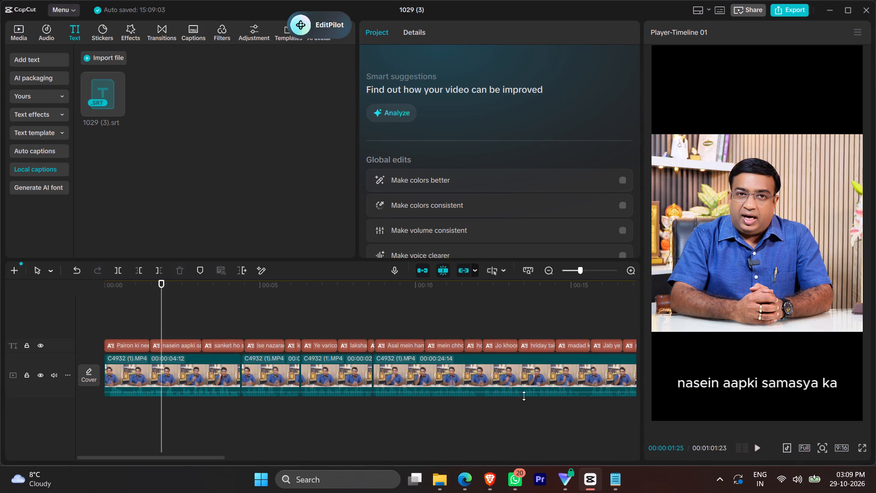
click(759, 446)
click(759, 446)
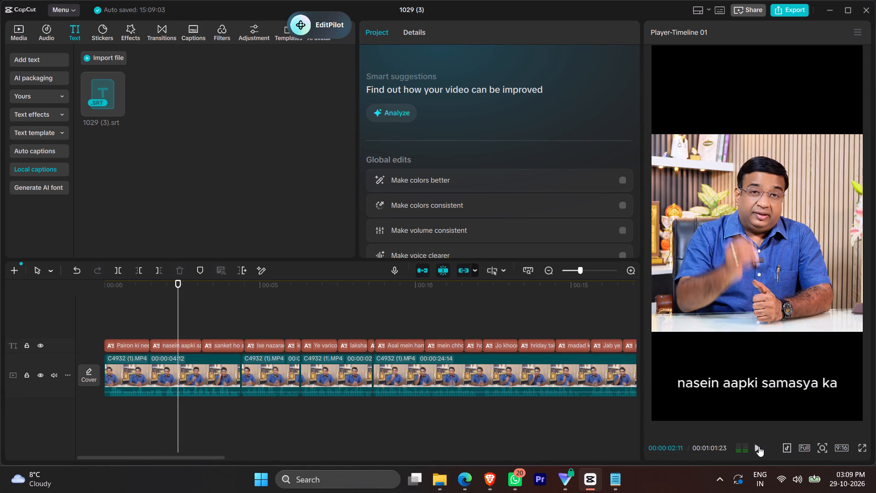
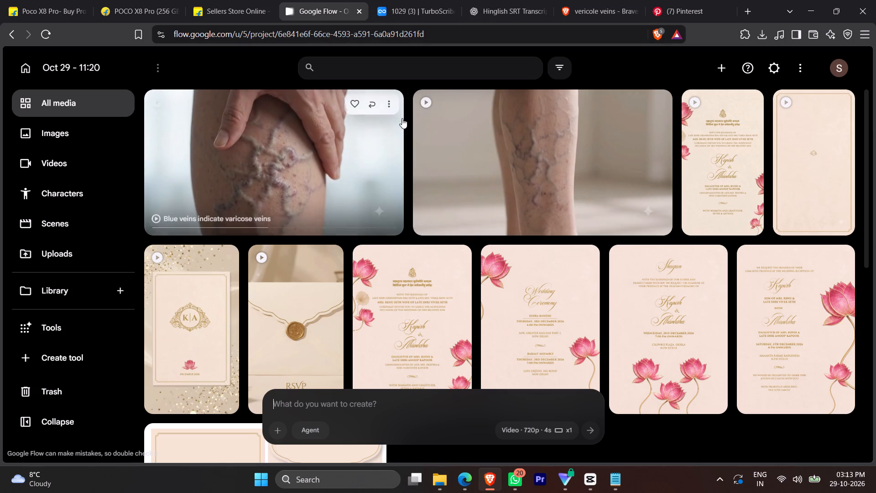
Return to Pinterest and download the image from the pin "What Are the Early Signs of Varicose Veins?".
click(688, 0)
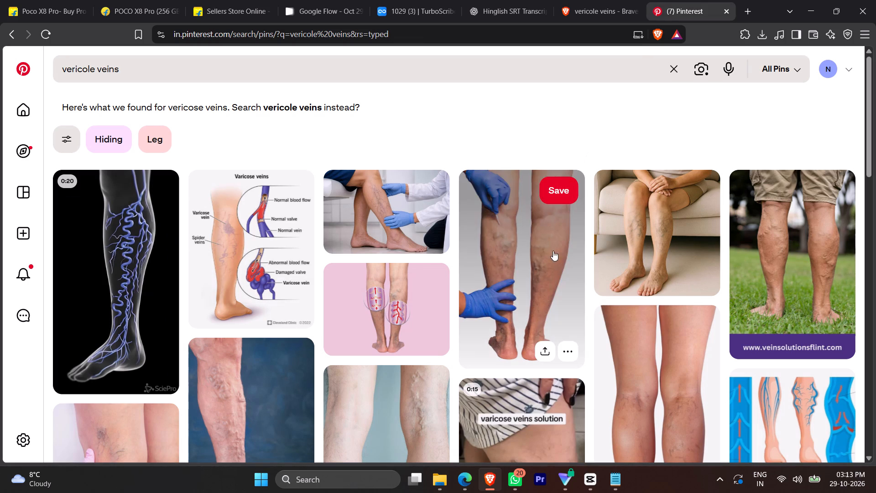
click(366, 219)
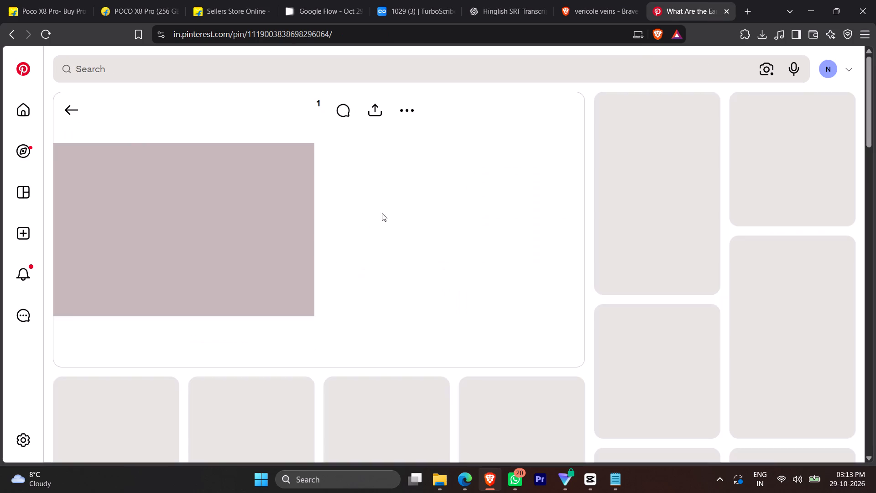
click(426, 106)
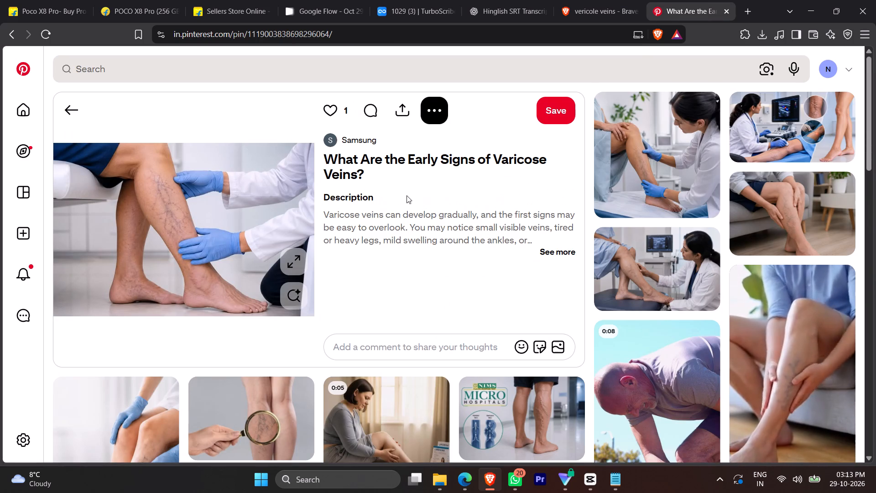
click(405, 147)
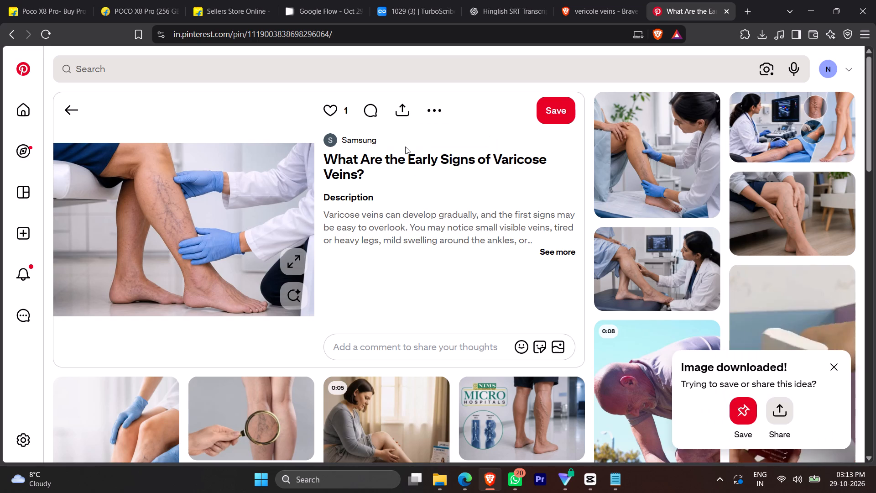
click(783, 445)
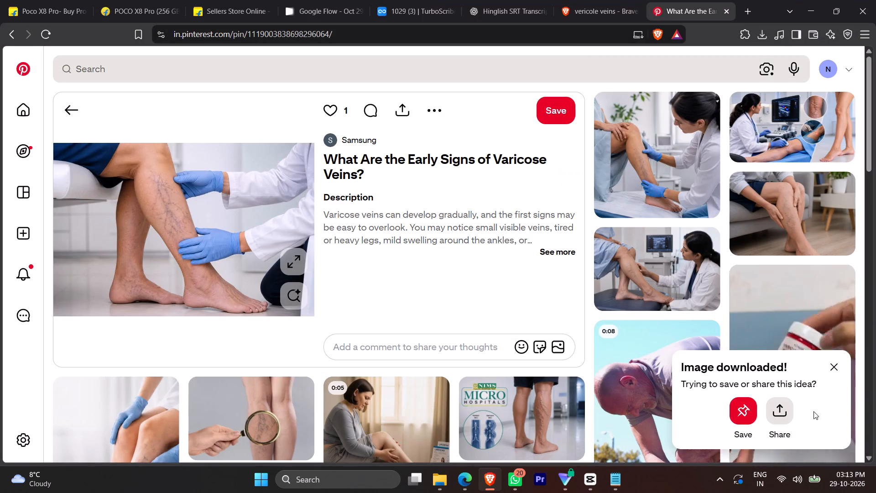
click(831, 371)
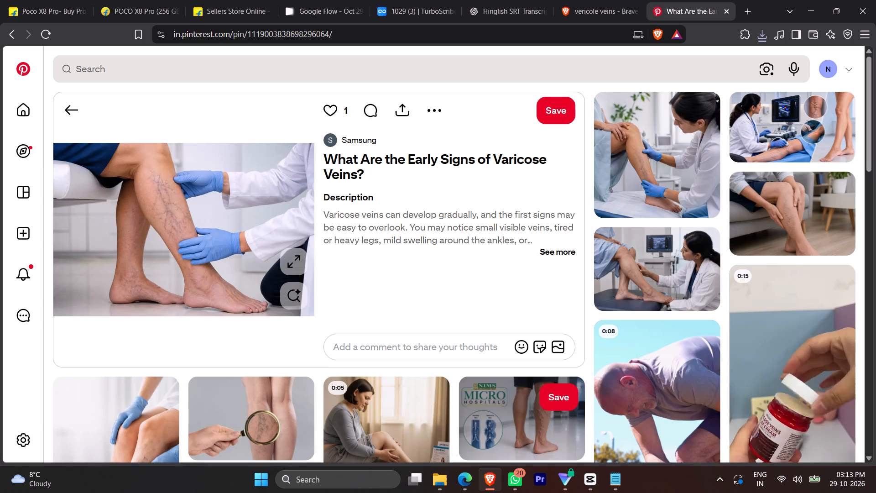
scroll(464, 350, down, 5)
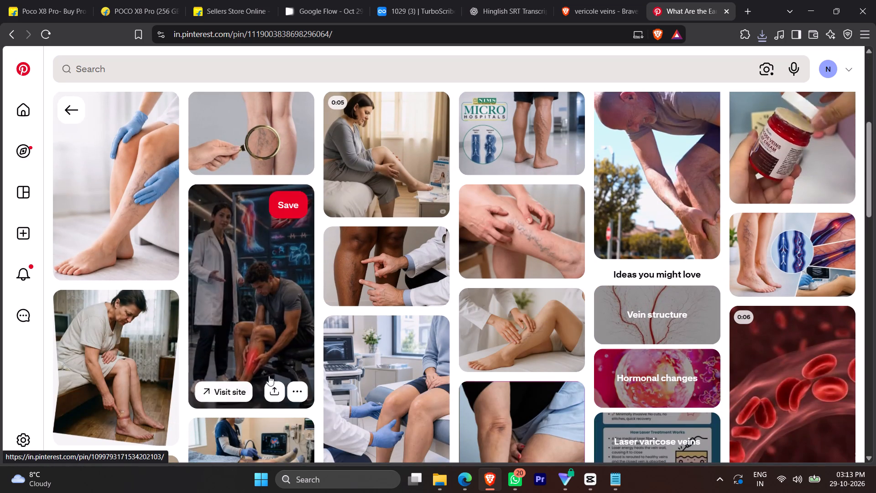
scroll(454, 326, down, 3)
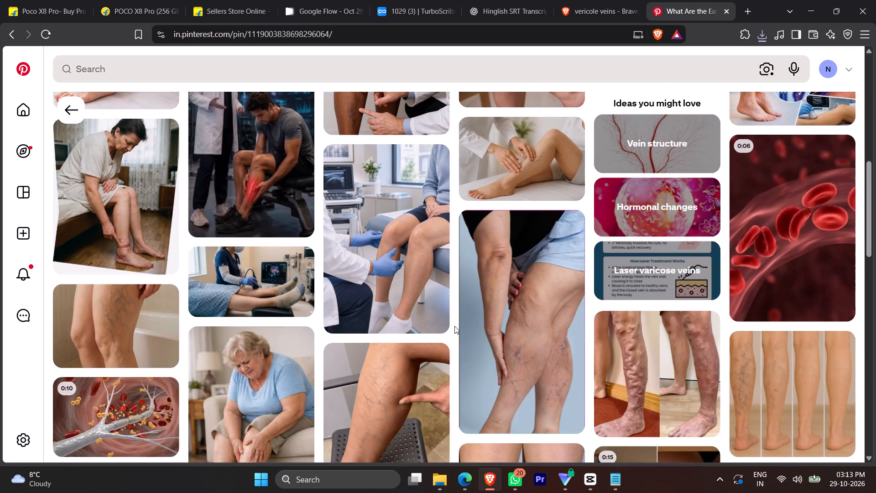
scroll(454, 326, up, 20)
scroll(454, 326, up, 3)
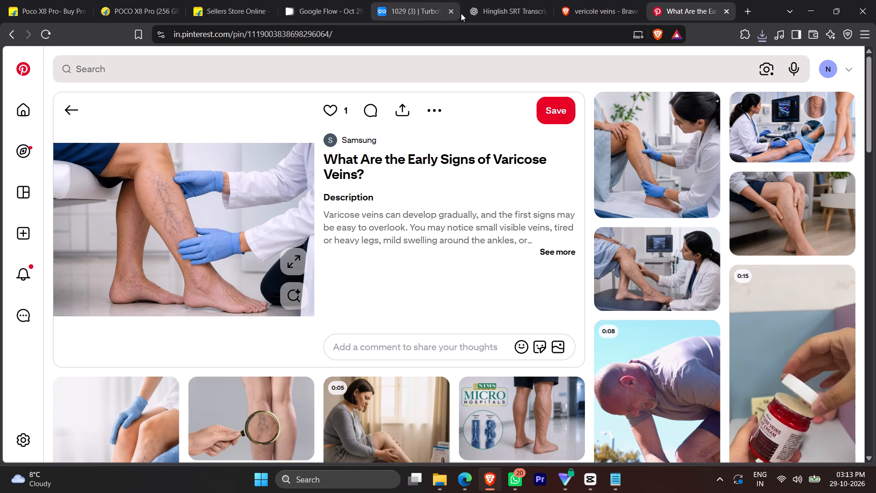
click(601, 0)
click(0, 260)
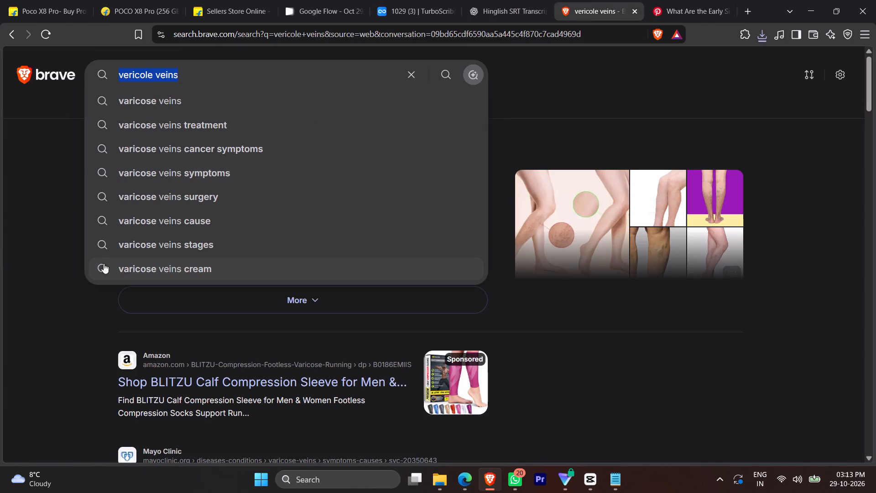
click(157, 312)
click(14, 294)
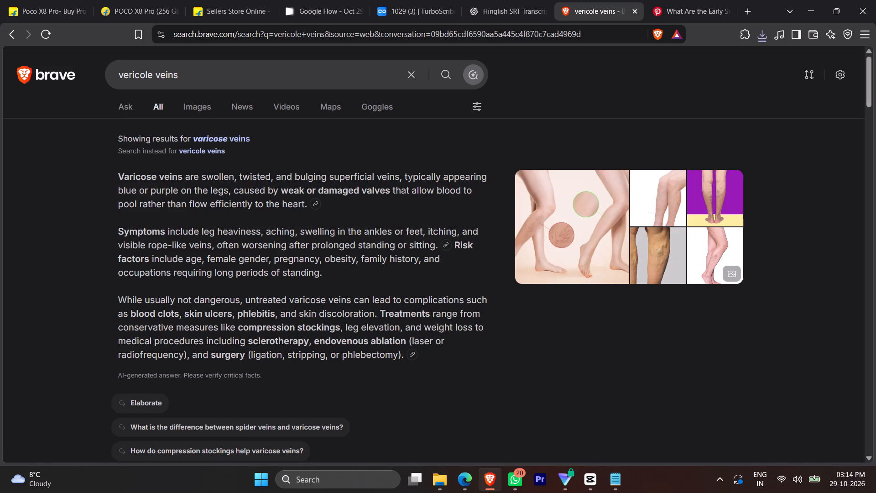
drag(206, 231, 236, 234)
drag(203, 231, 219, 233)
drag(219, 233, 235, 234)
drag(260, 232, 207, 226)
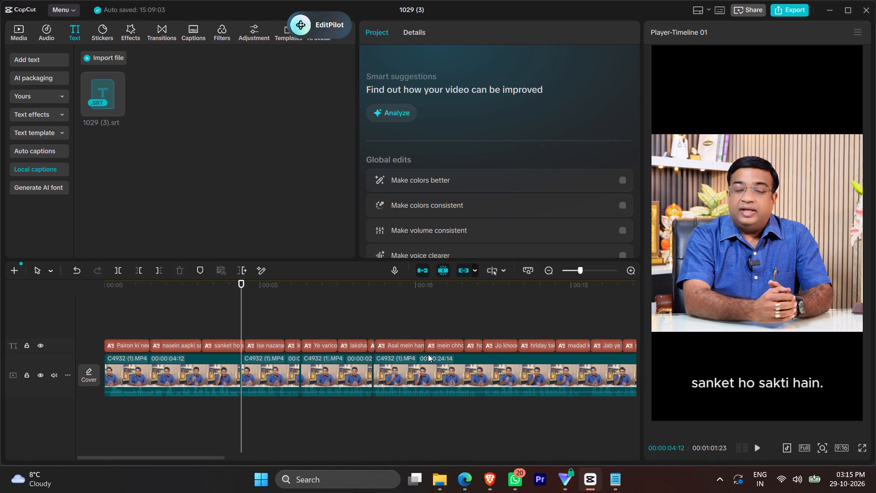
click(164, 320)
click(192, 383)
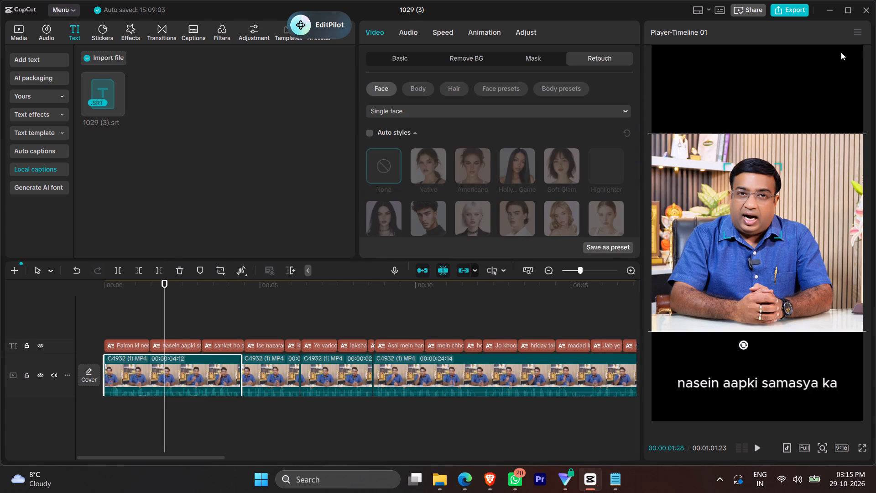
click(859, 32)
click(799, 63)
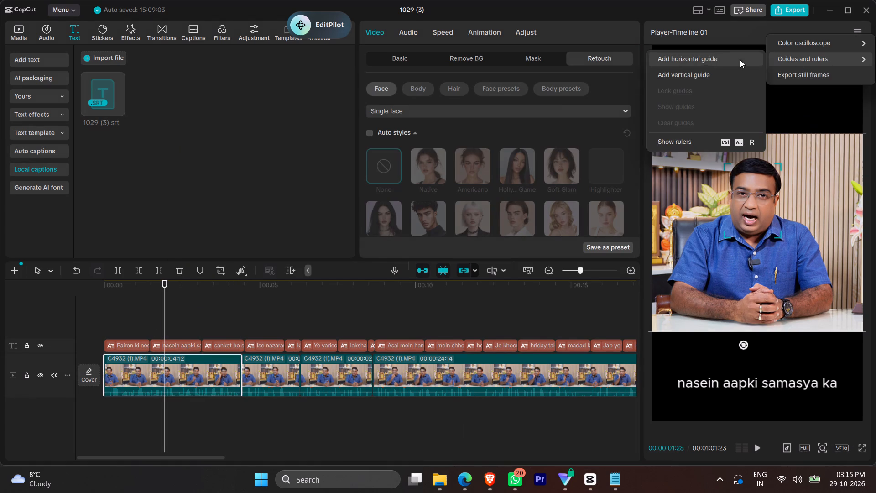
click(697, 63)
click(861, 31)
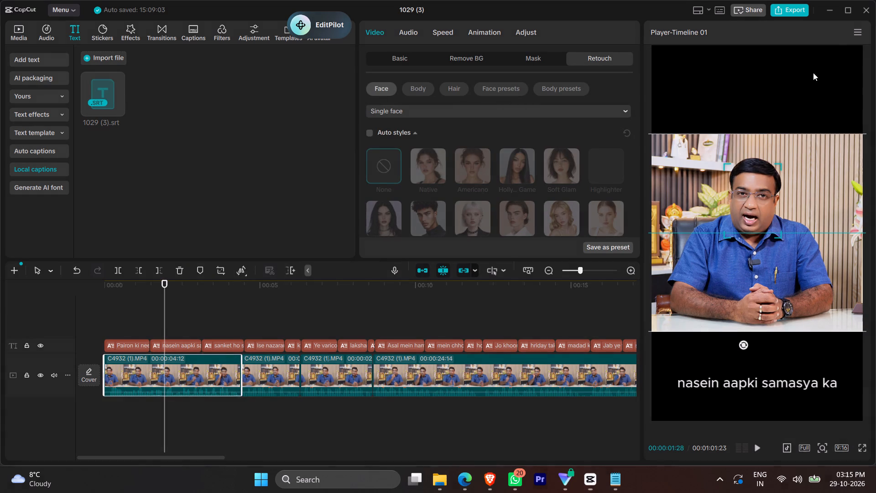
click(693, 90)
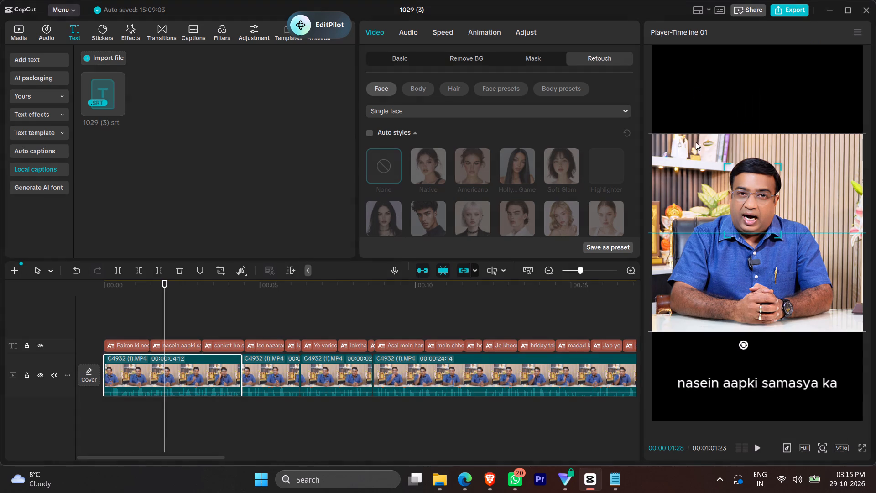
Set the scale of the first video clip on the timeline to 159%.
click(169, 382)
click(386, 57)
click(423, 114)
click(418, 116)
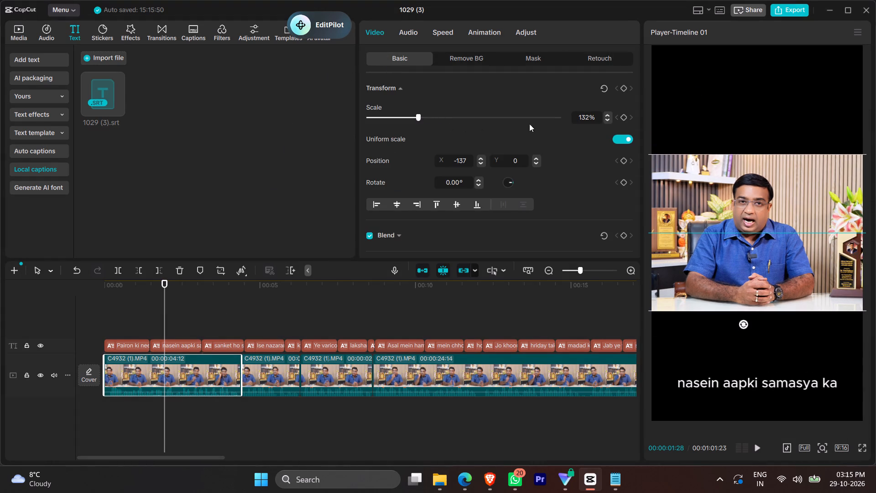
click(576, 118)
scroll(576, 118, up, 16)
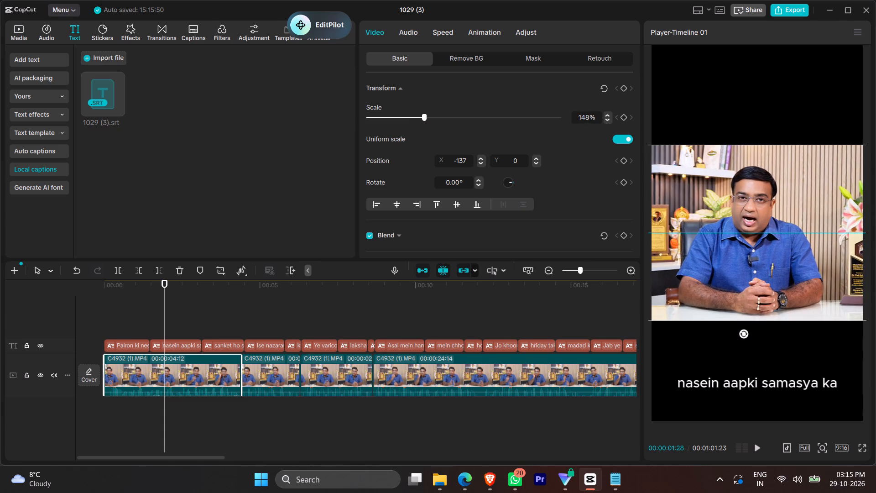
scroll(576, 118, up, 10)
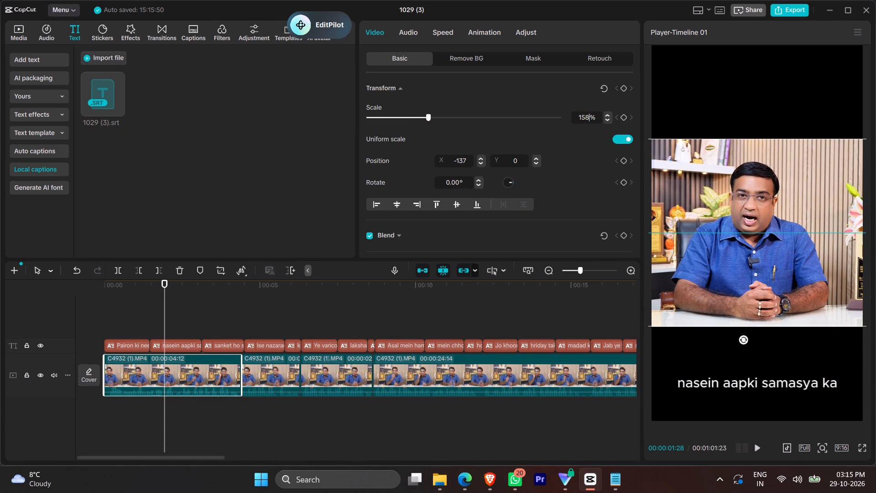
scroll(576, 118, up, 1)
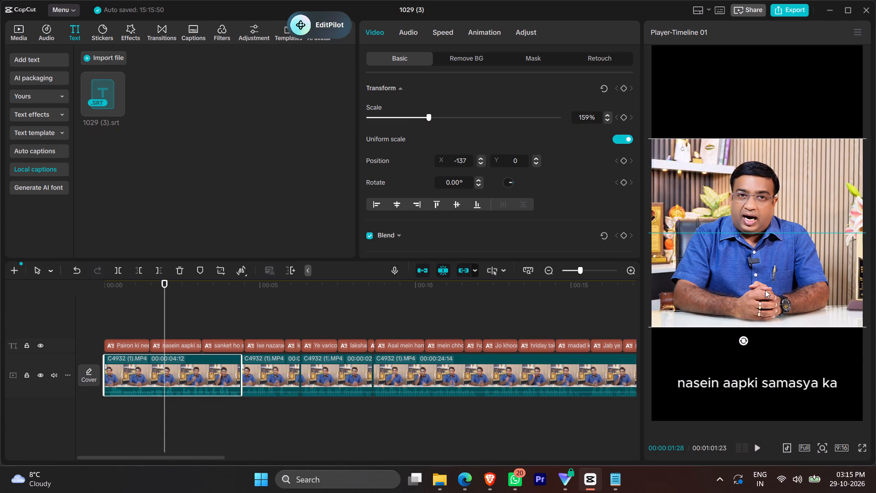
Move the first video clip into the upper half of the frame, ending on the middle guide, at about X -122, Y 966.
drag(771, 291, 773, 235)
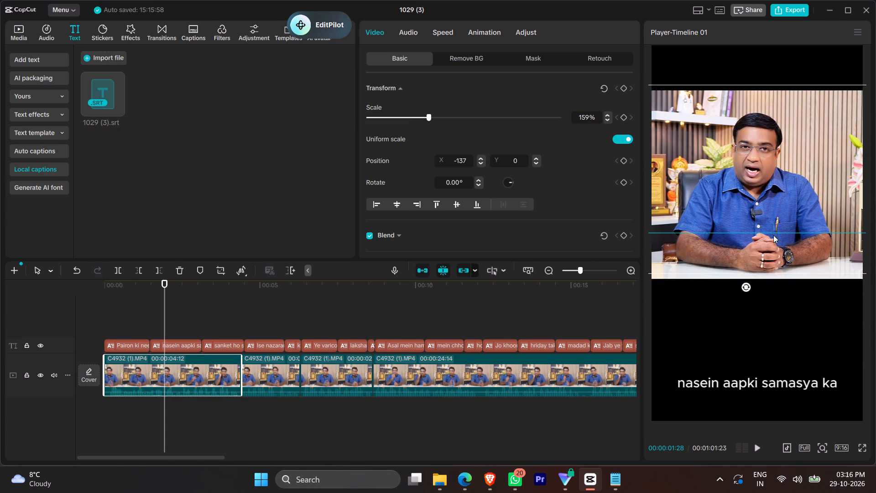
drag(773, 235, 776, 200)
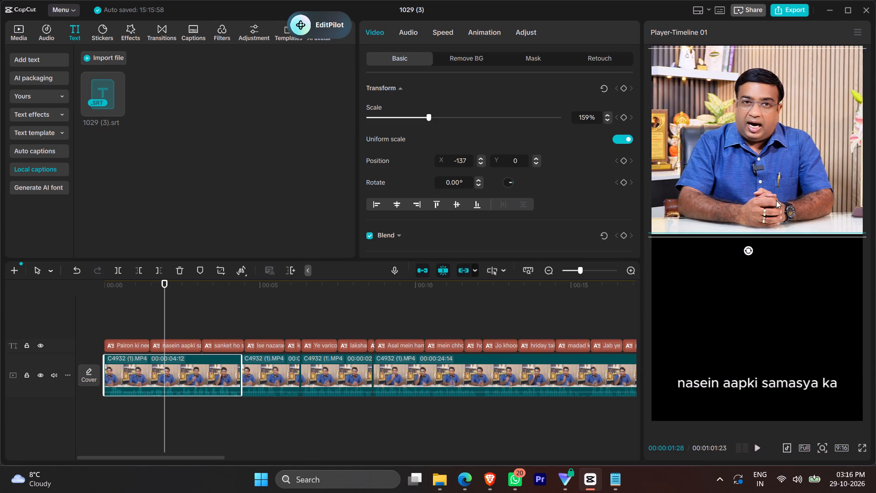
drag(776, 200, 776, 195)
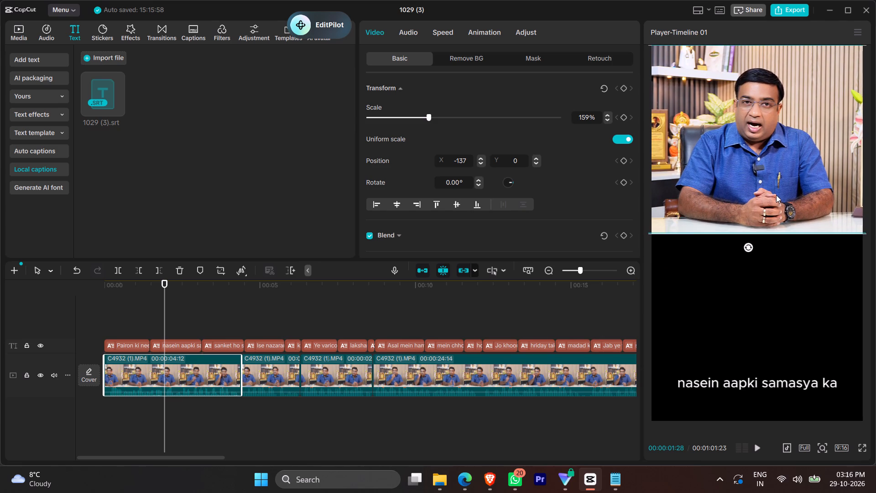
drag(776, 195, 782, 194)
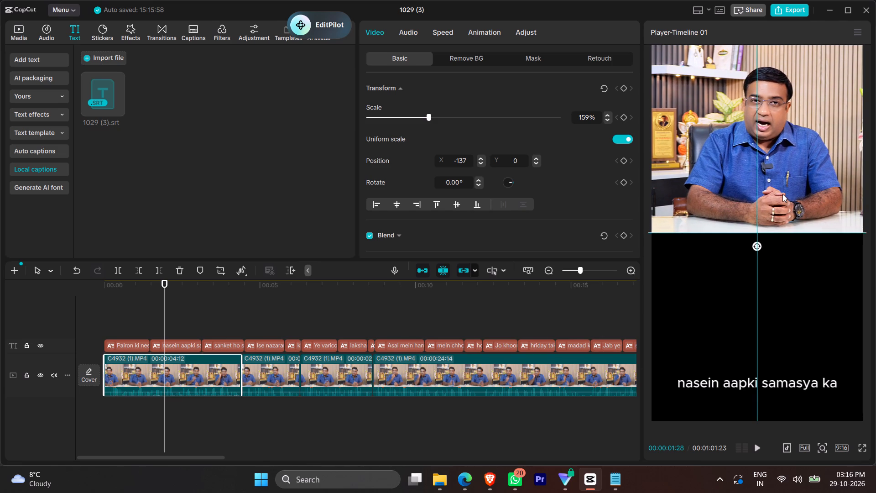
drag(782, 194, 772, 195)
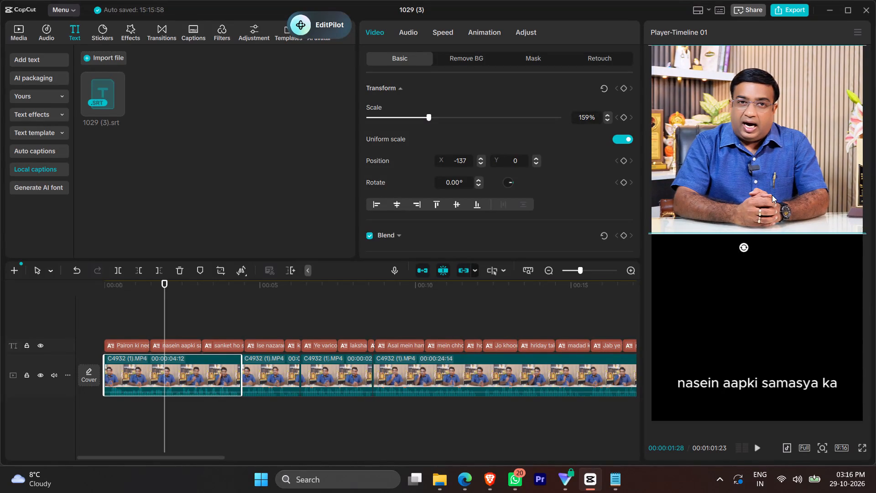
drag(772, 195, 774, 194)
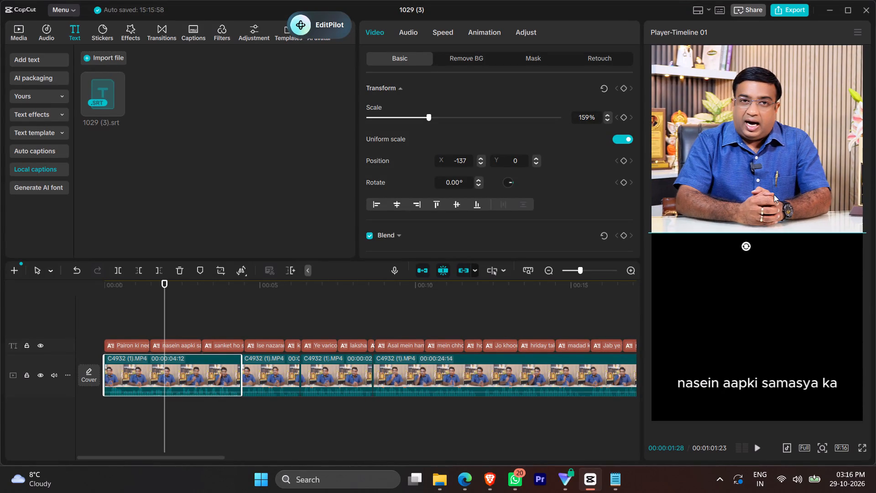
drag(774, 194, 772, 194)
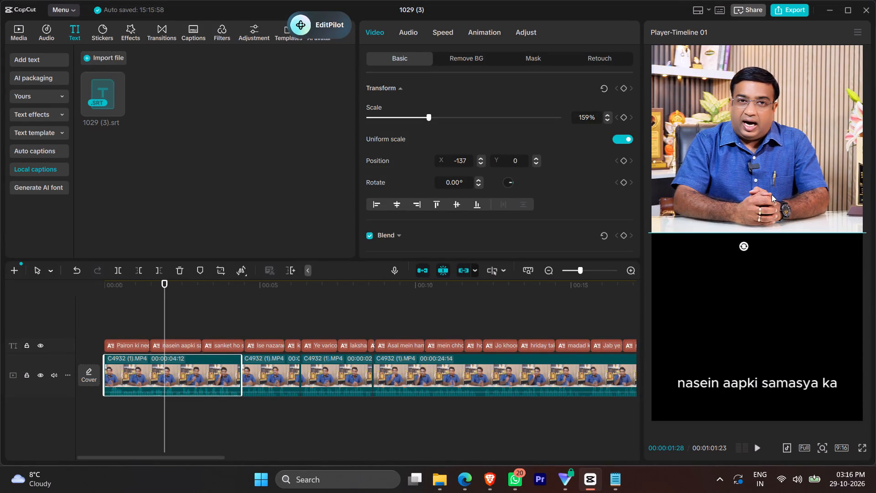
drag(772, 194, 773, 194)
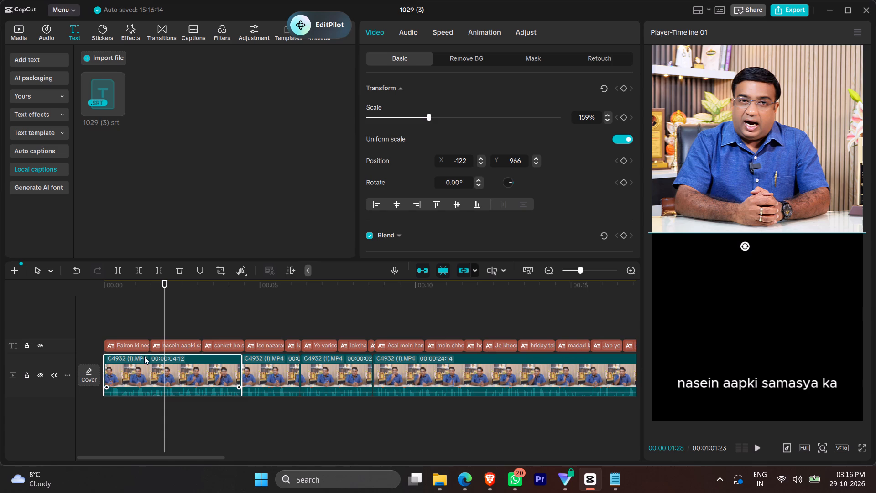
Copy the first video clip's attributes and paste them onto all the video clips on the timeline.
right_click(151, 370)
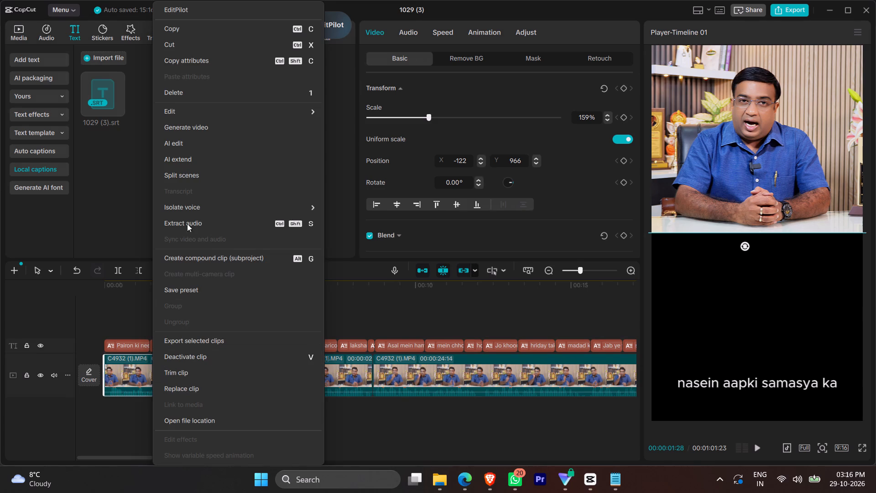
click(213, 60)
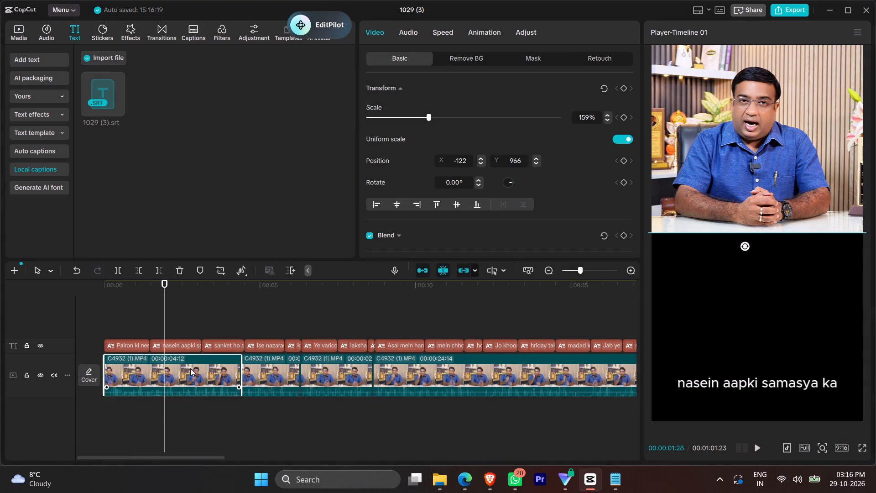
right_click(190, 368)
click(230, 63)
ctrl+scroll(319, 256, down, 20)
ctrl+scroll(319, 256, down, 5)
drag(463, 384, 67, 444)
right_click(209, 370)
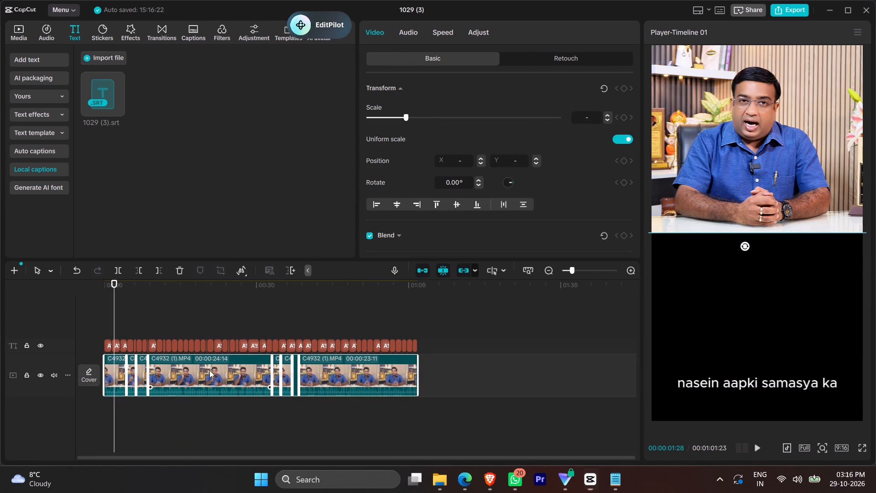
click(256, 80)
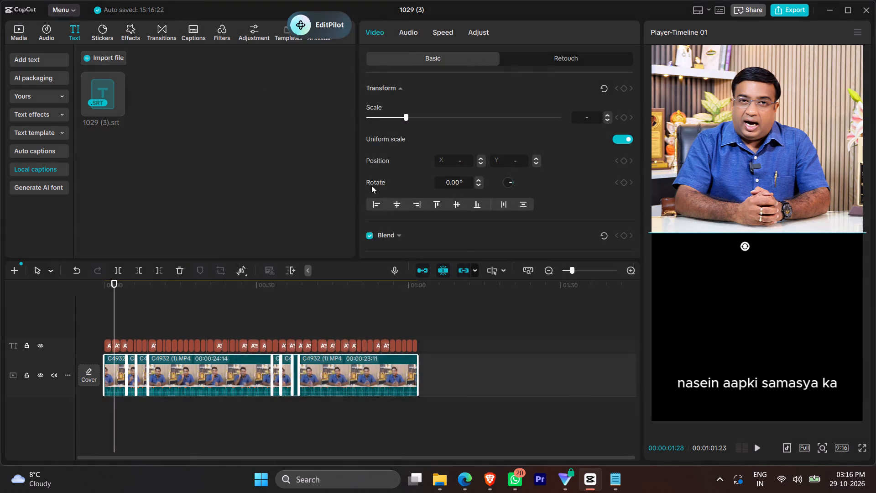
click(573, 406)
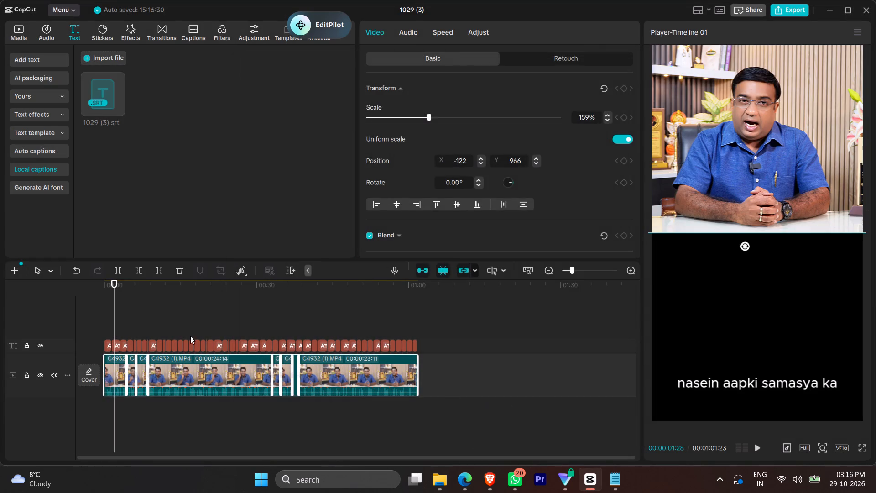
Move the first caption, "Pairon ki neeli baingani", up onto the middle guide, centred horizontally in the frame.
click(205, 328)
ctrl+scroll(208, 314, up, 9)
click(208, 314)
drag(208, 314, 41, 309)
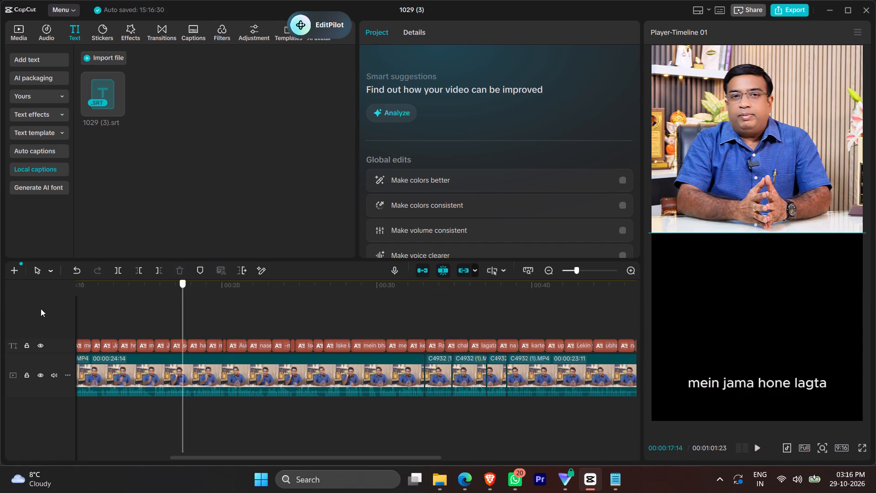
drag(41, 309, 0, 328)
key(space)
key(space)
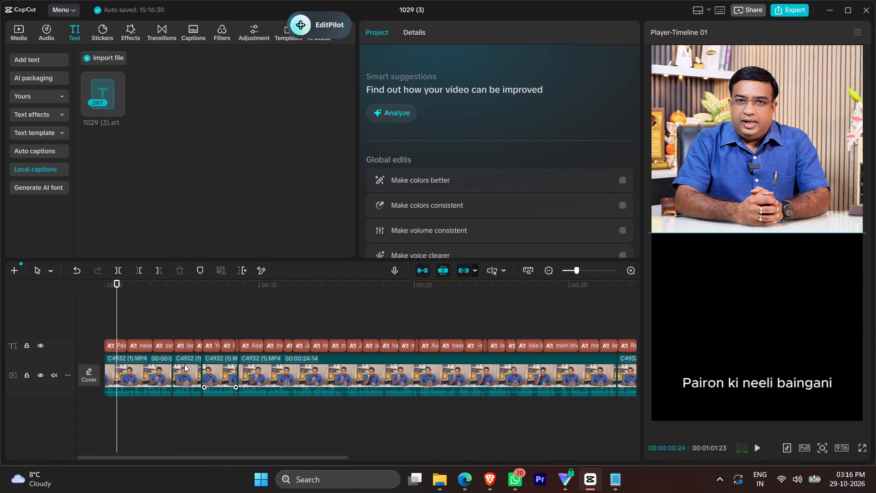
ctrl+scroll(86, 340, up, 3)
click(117, 342)
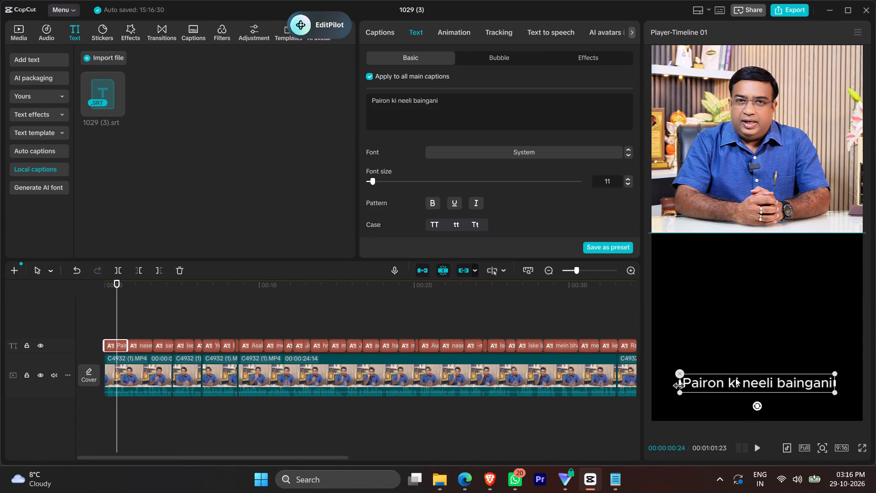
drag(736, 382, 739, 232)
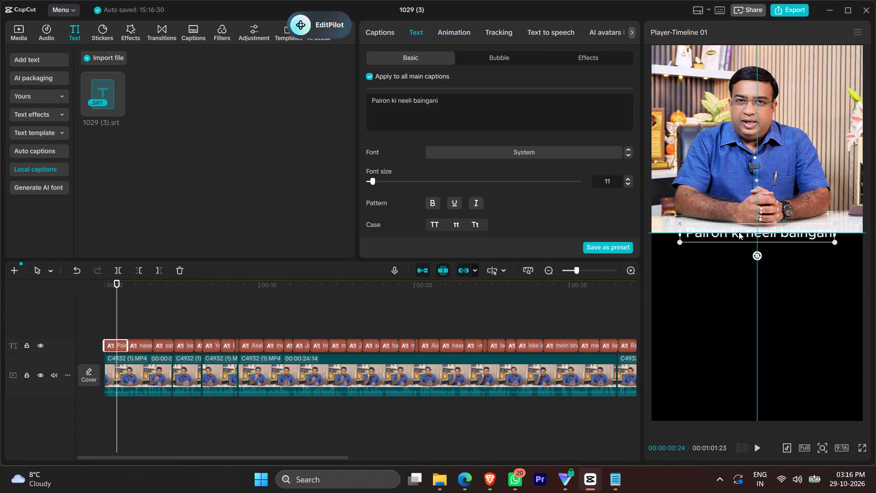
drag(739, 232, 737, 232)
Search the fonts for "popins", set the captions' font to Poppins and make the text bold.
click(496, 148)
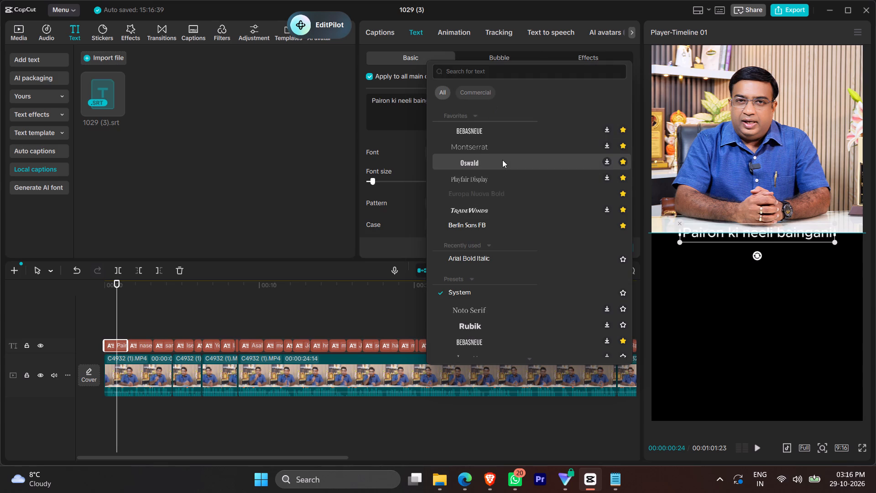
click(517, 74)
text(popins)
key(Return)
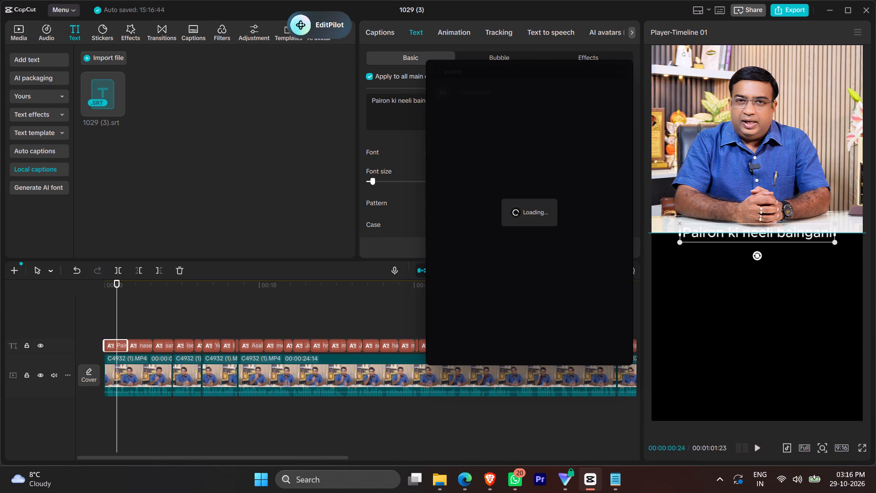
click(538, 131)
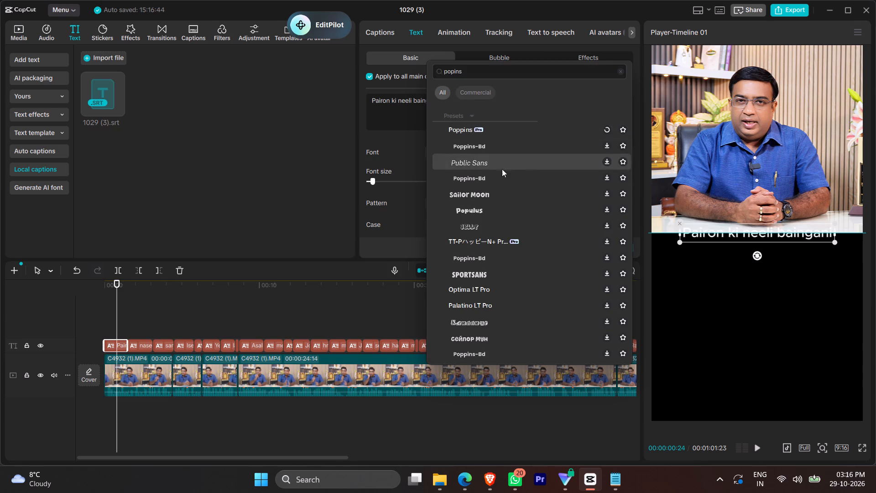
click(458, 133)
click(431, 204)
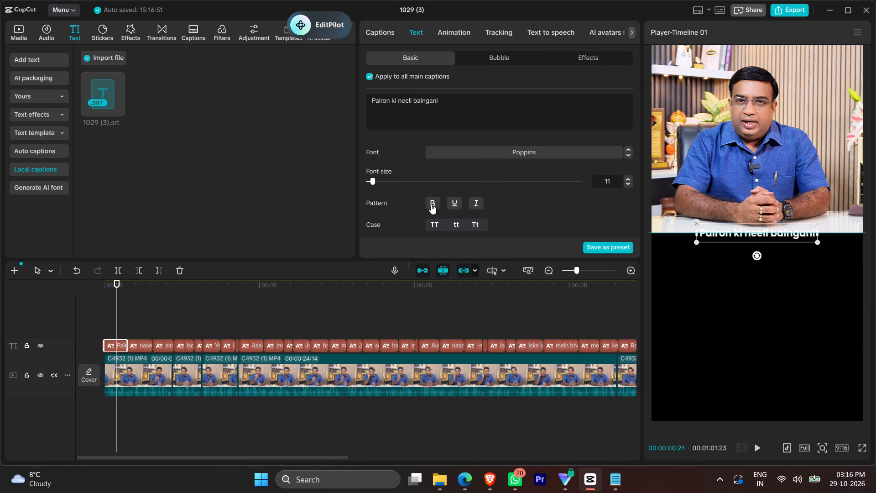
Add a black caption background in the second style, with rounded rectangle 0% and height 0%.
scroll(497, 211, down, 2)
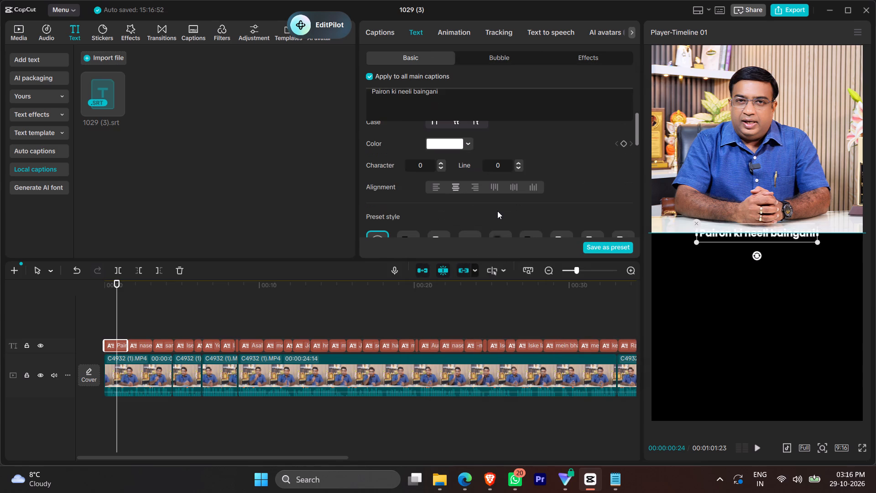
scroll(497, 208, down, 7)
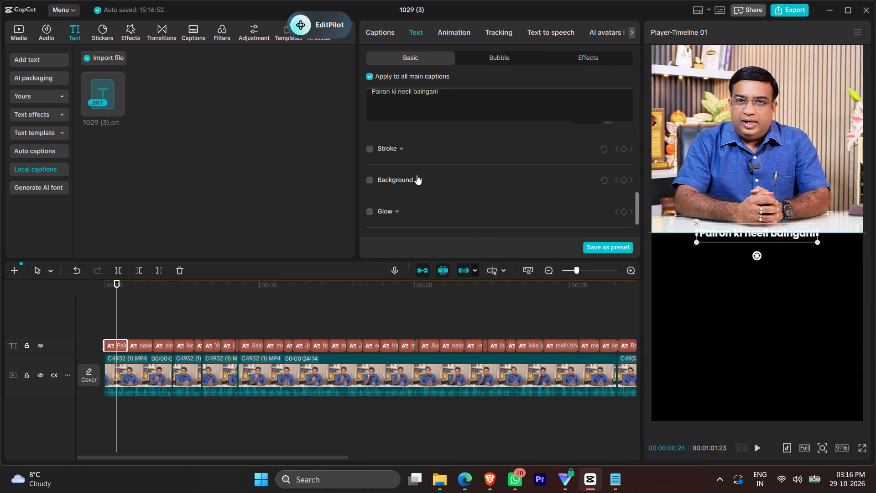
click(370, 183)
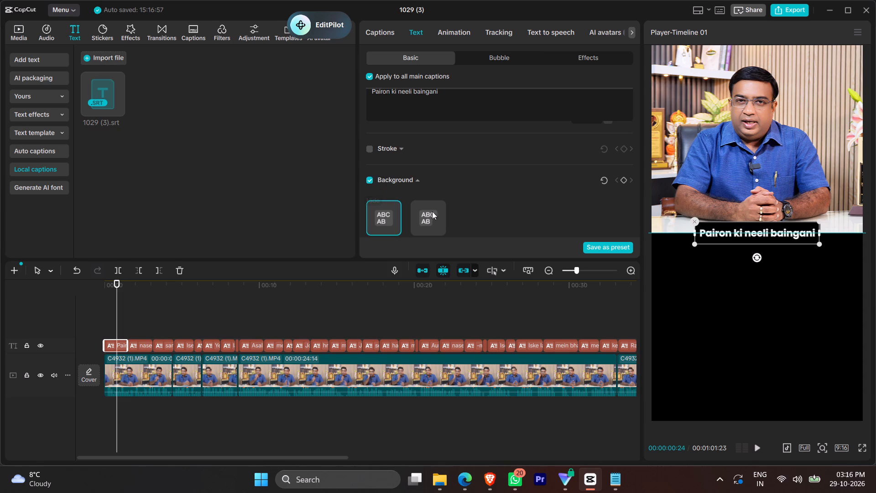
click(437, 214)
scroll(444, 215, down, 3)
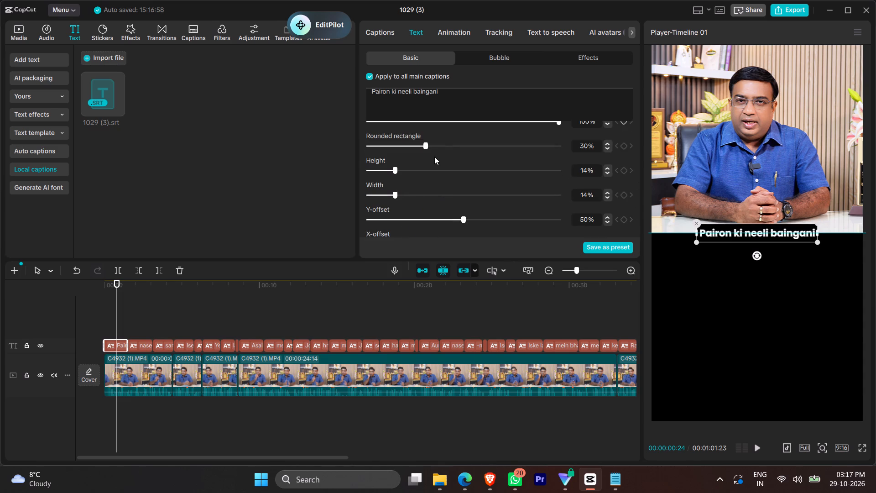
scroll(434, 157, up, 1)
drag(425, 197, 307, 206)
drag(396, 221, 79, 252)
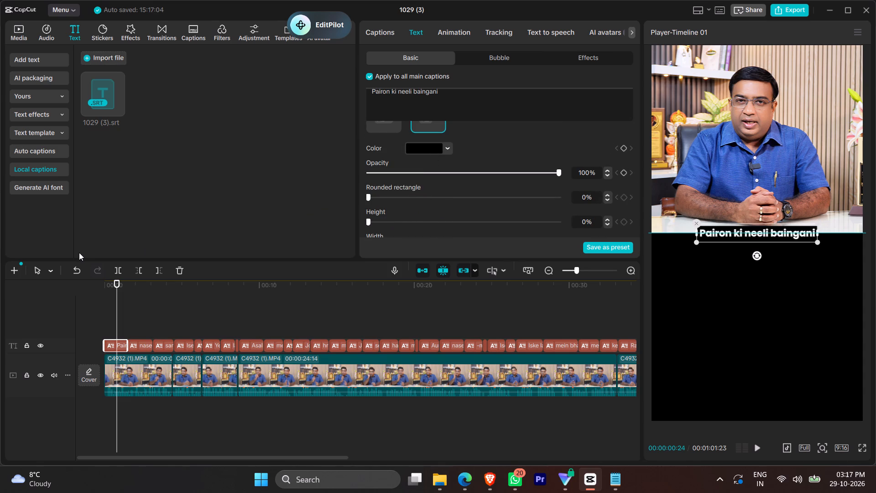
Copy the attributes of the styled first caption, "Pairon ki neeli baingani".
click(113, 338)
right_click(113, 338)
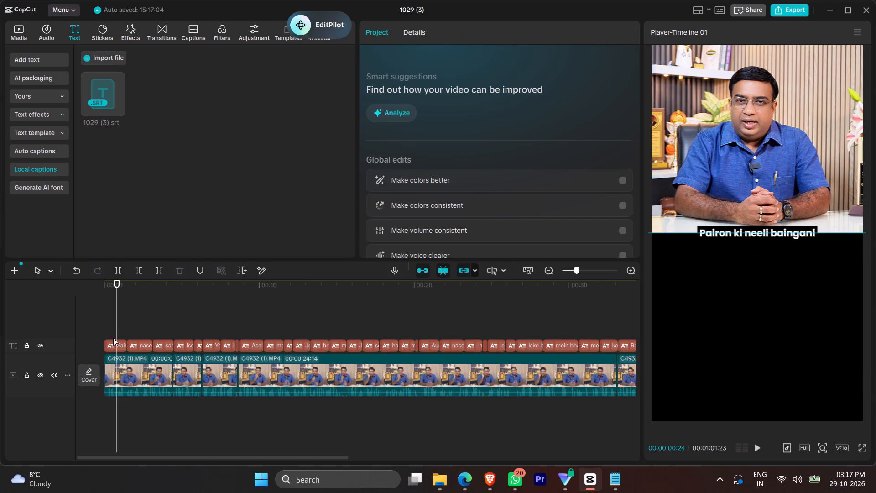
right_click(108, 342)
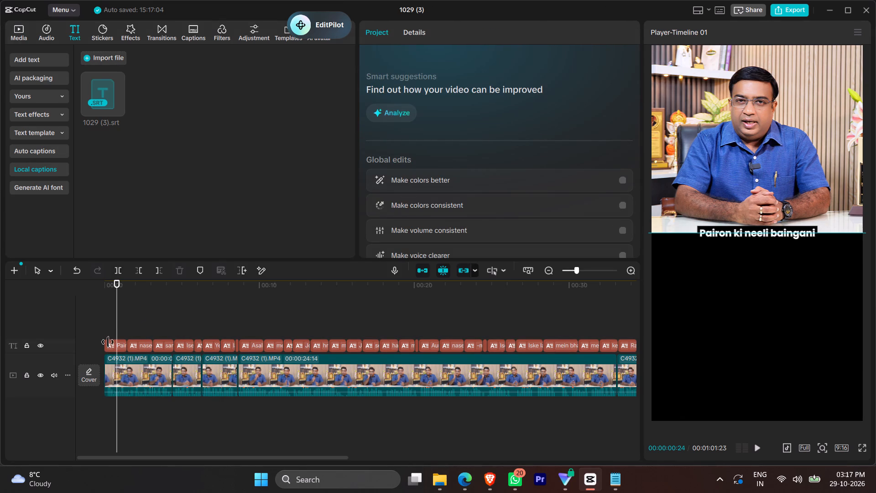
click(108, 343)
right_click(112, 344)
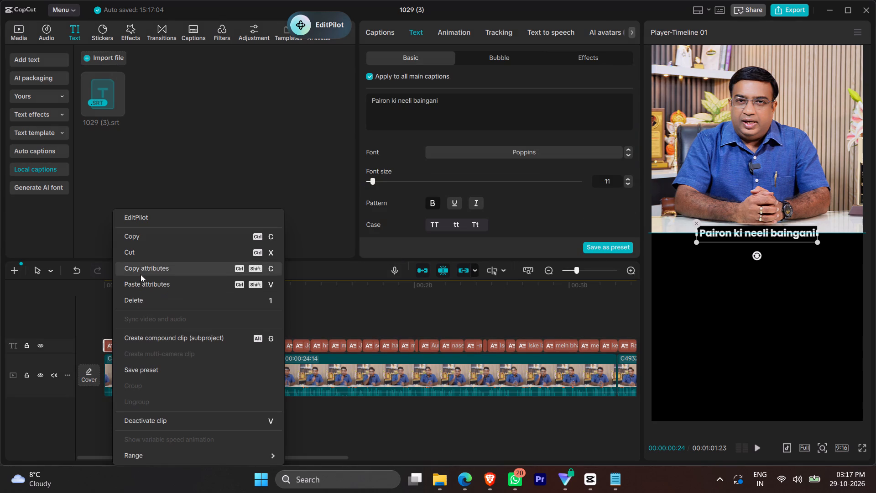
click(141, 274)
right_click(118, 343)
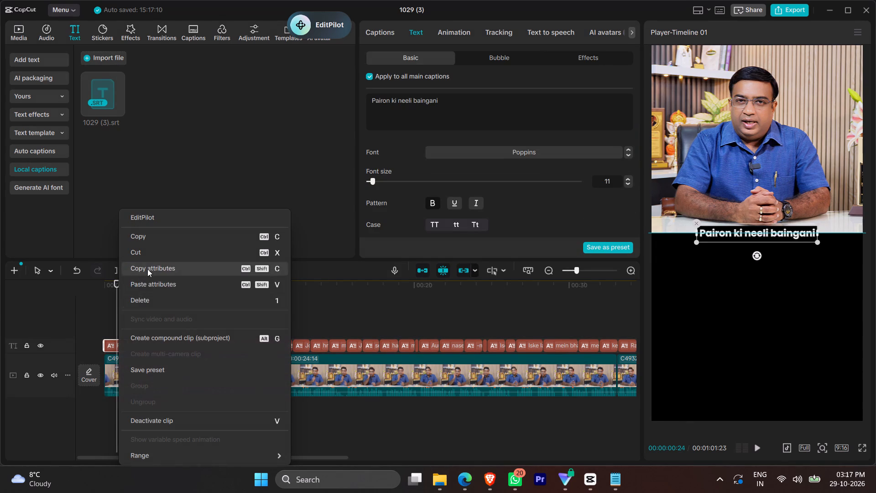
click(147, 269)
Paste the text style, location size, blend and background attributes onto all captions, play the result briefly and return to the start.
ctrl+scroll(334, 372, down, 9)
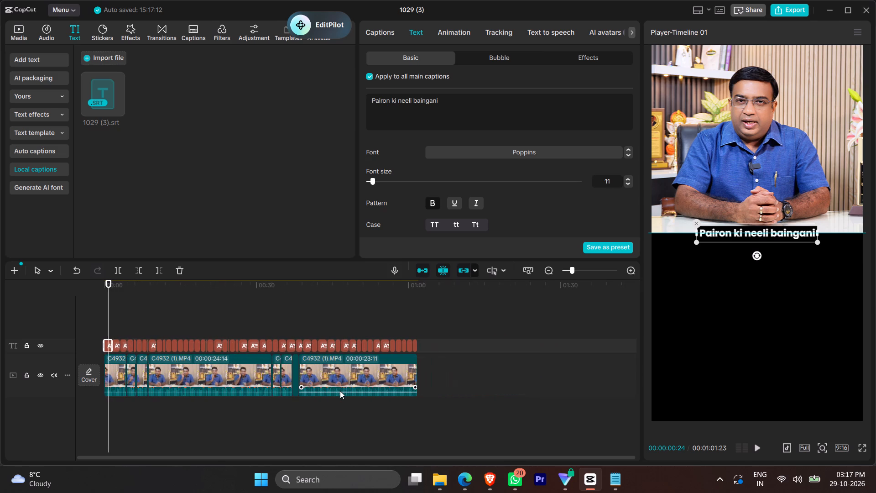
ctrl+scroll(350, 389, up, 3)
drag(576, 316, 568, 325)
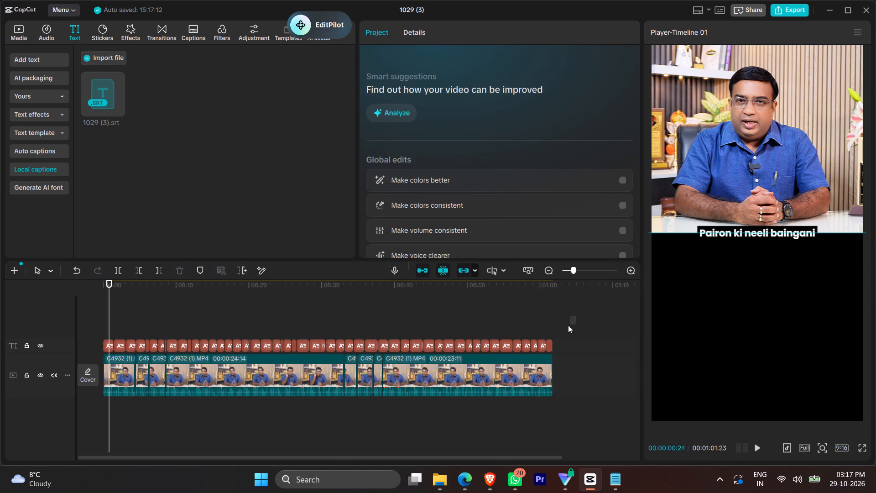
drag(568, 325, 80, 345)
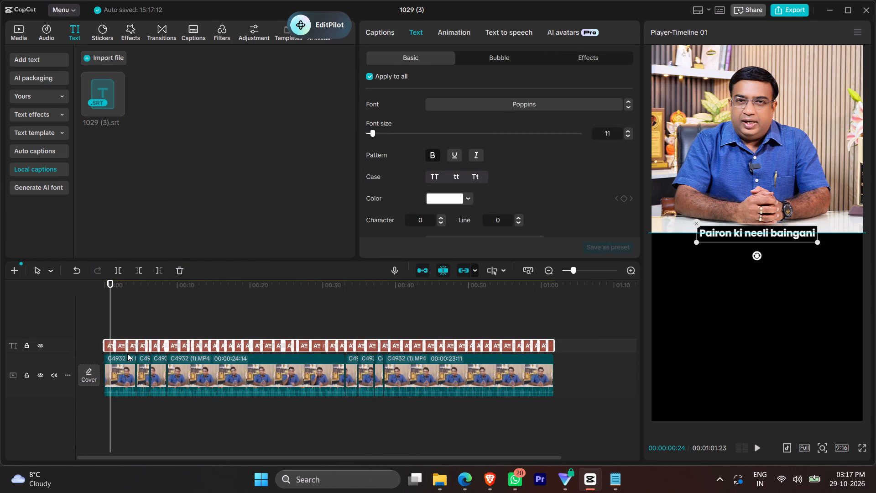
ctrl+scroll(133, 360, up, 18)
right_click(126, 338)
right_click(118, 343)
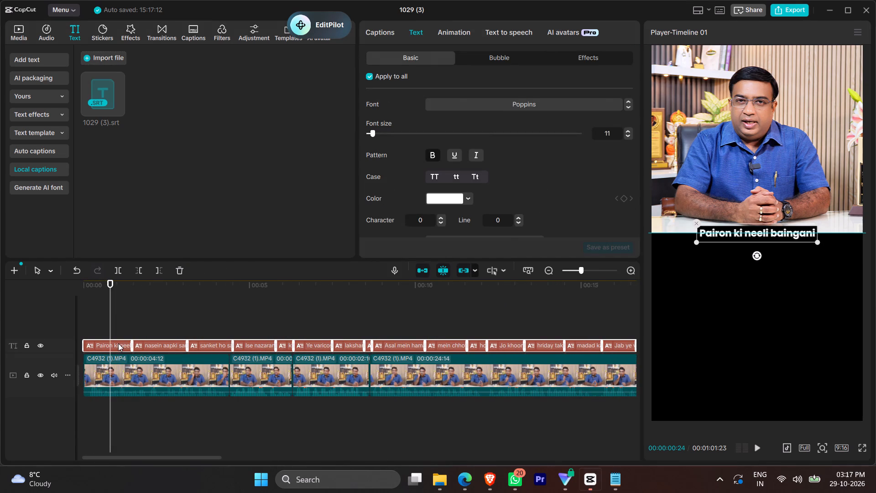
right_click(118, 343)
click(150, 285)
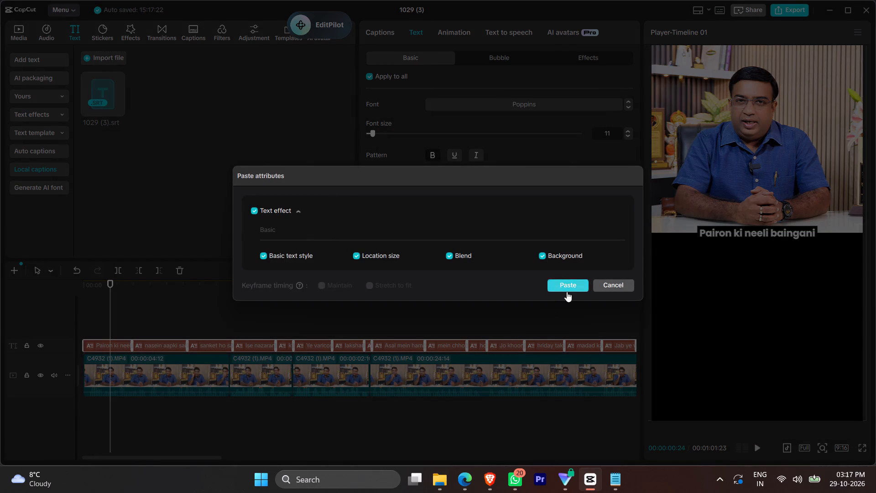
click(567, 292)
key(space)
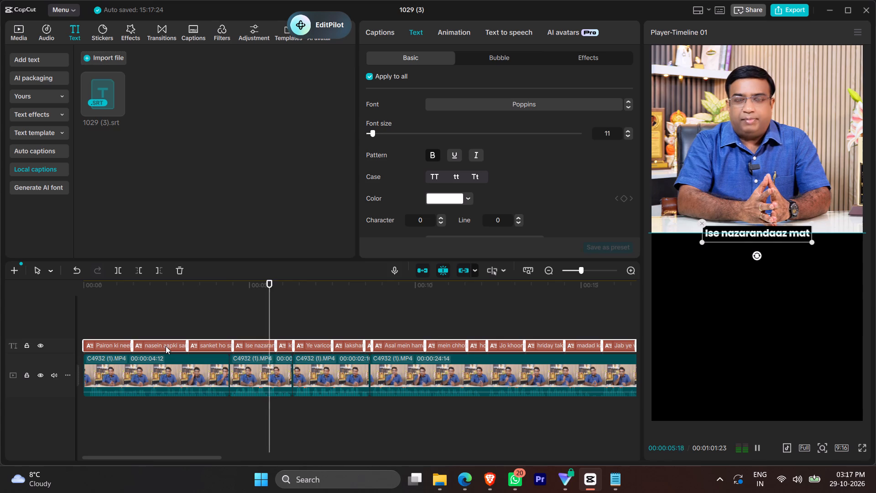
key(space)
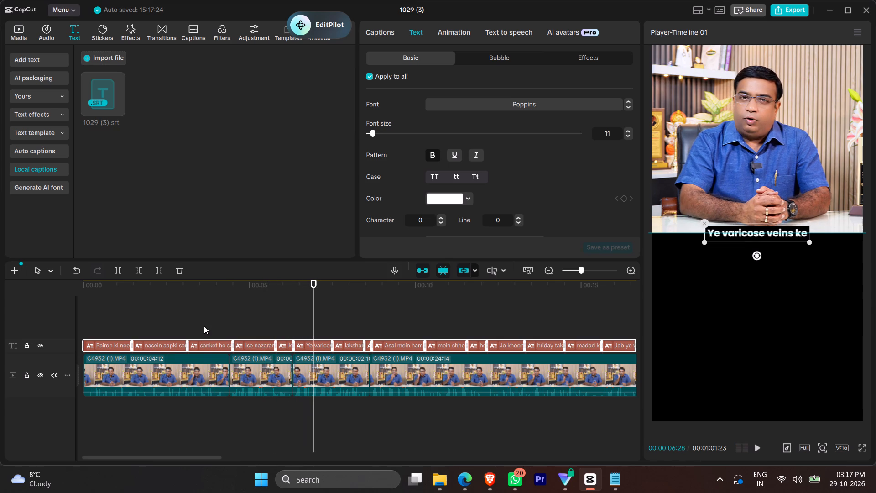
click(203, 323)
key(0)
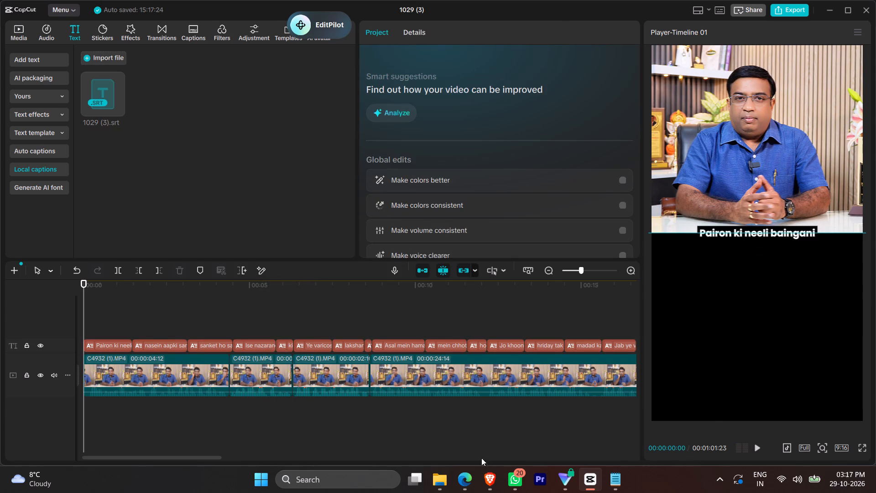
Import the two Blue_veins videos, the leg_heaviness image and the "What Are the Early Signs of Varicose Veins" image from Downloads.
click(492, 474)
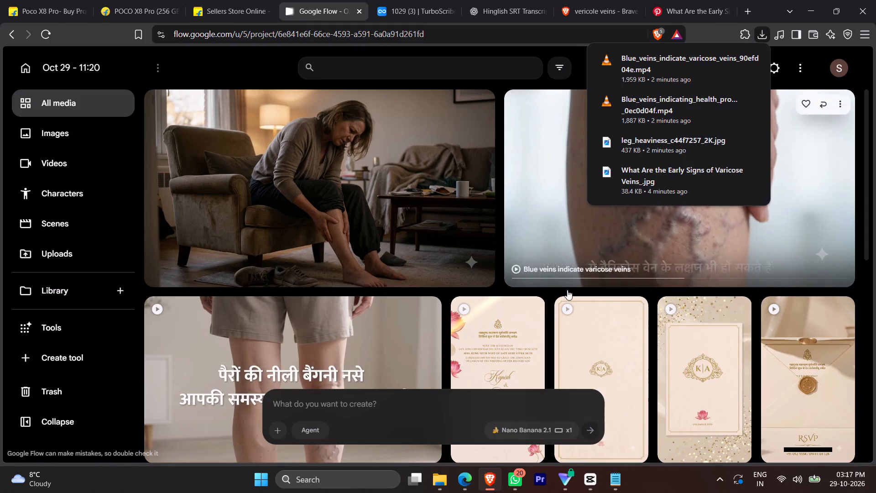
click(594, 485)
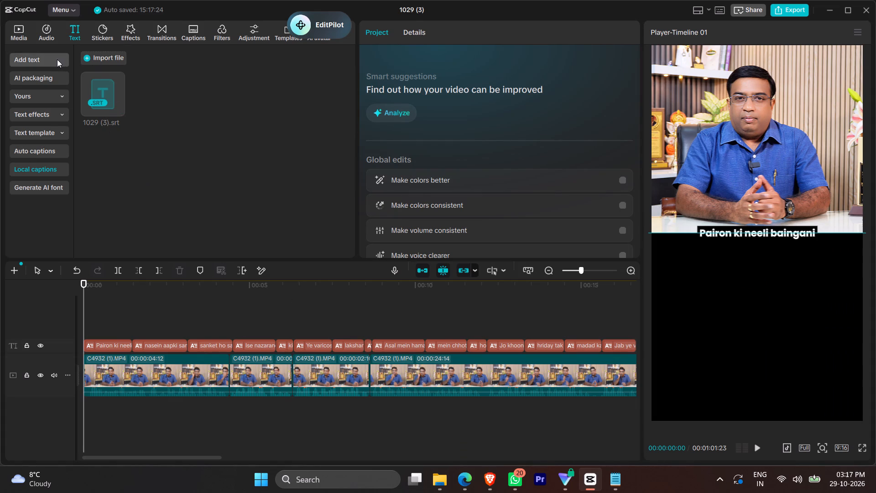
click(57, 59)
click(16, 31)
click(105, 54)
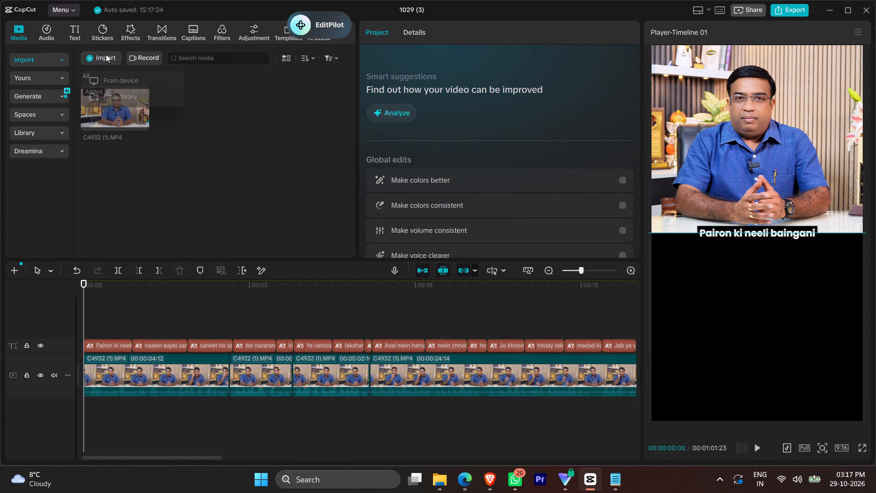
click(139, 83)
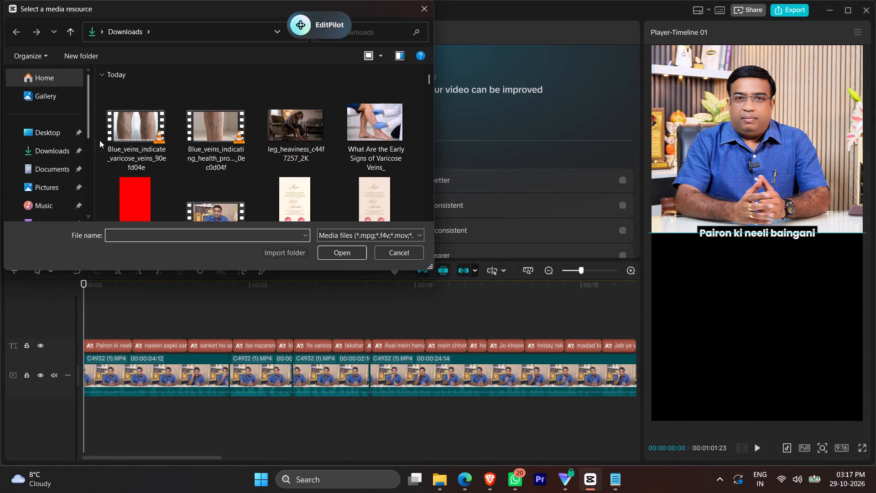
drag(100, 140, 381, 128)
click(345, 253)
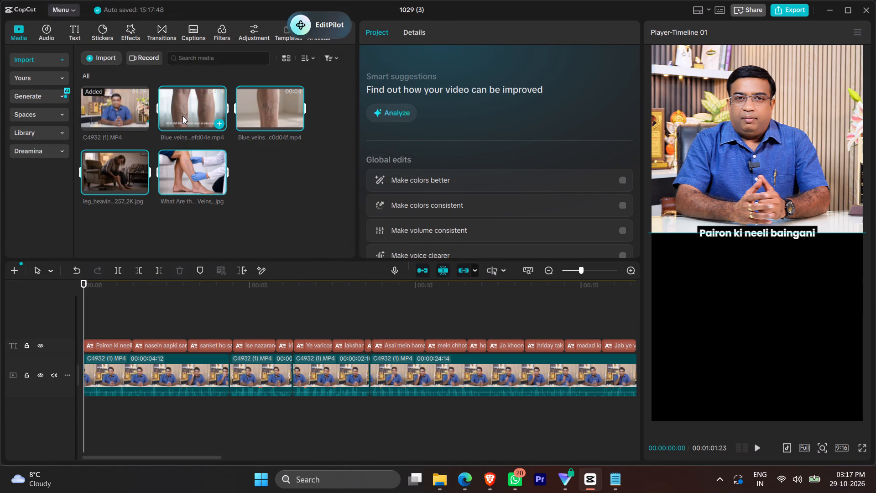
Place the Blue_veins_indicate_varicose_veins clip at the timeline start, scale it to 161% and position it at X 359, Y -976 in the lower half.
click(185, 108)
drag(198, 106, 74, 319)
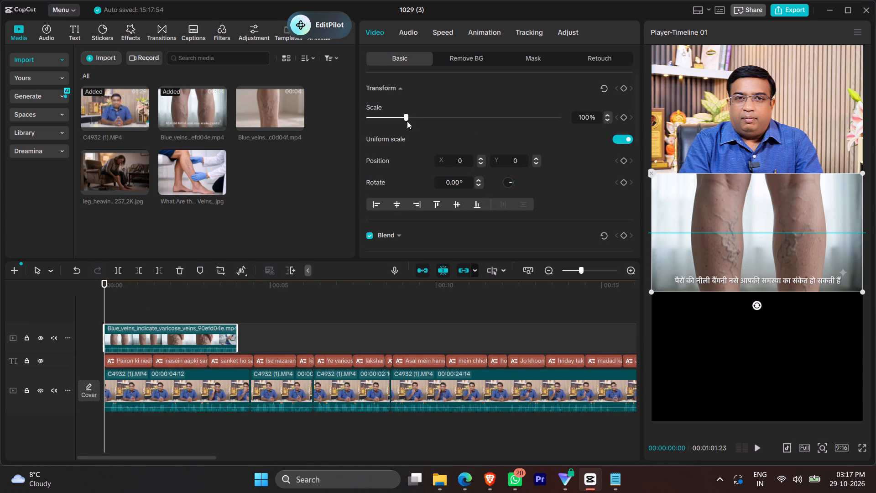
drag(408, 121, 429, 127)
drag(770, 198, 776, 301)
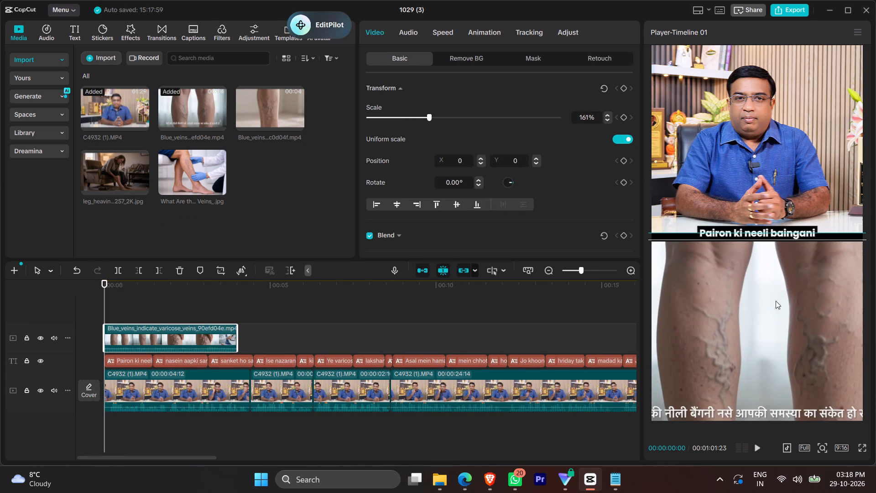
drag(776, 301, 806, 298)
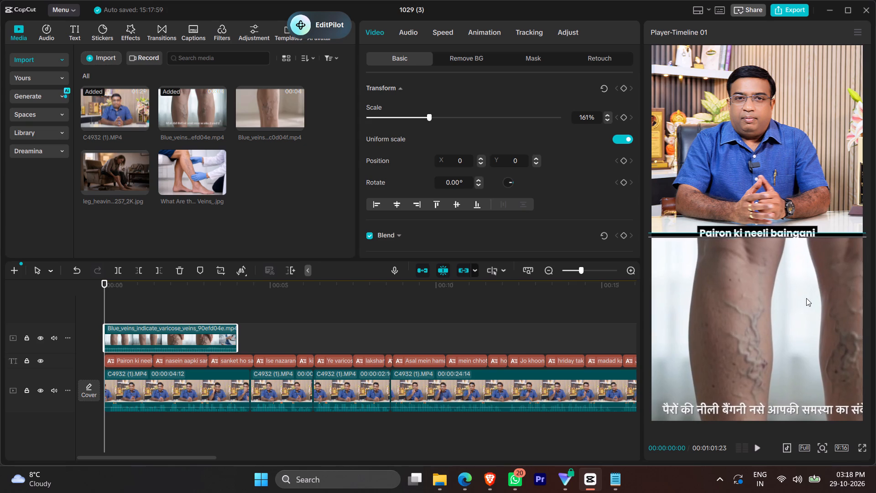
drag(806, 298, 805, 296)
Move the varicose veins clip onto a track between the captions and the main video, starting at zero, and silence its audio.
drag(205, 331, 212, 376)
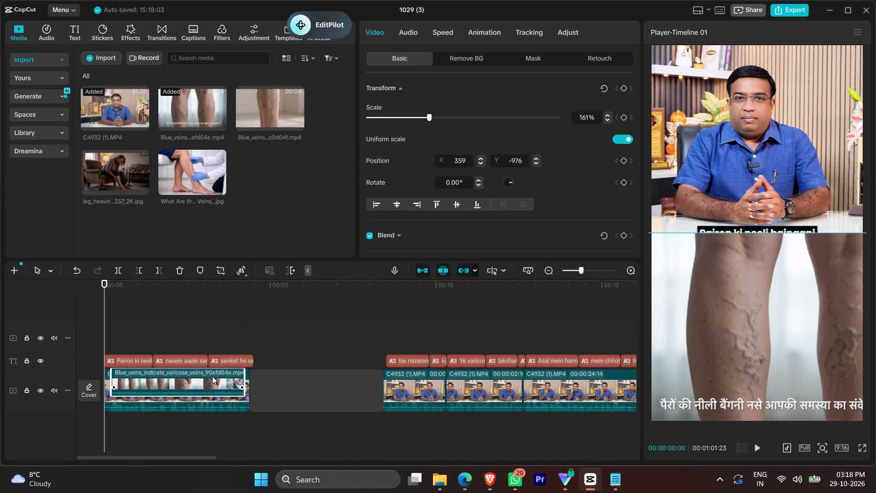
drag(212, 376, 206, 370)
drag(207, 350, 198, 349)
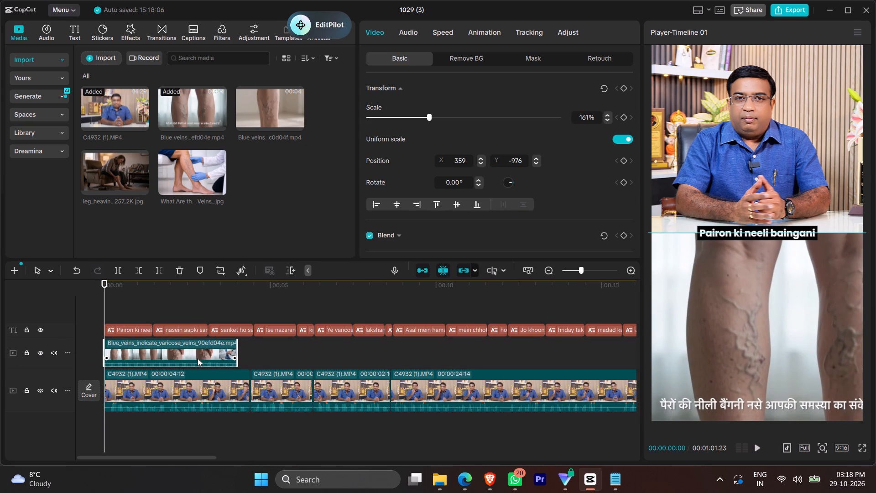
drag(201, 363, 200, 403)
Play the opening seconds and trim the start of the varicose veins clip to about 3 seconds, keeping only its last second.
key(space)
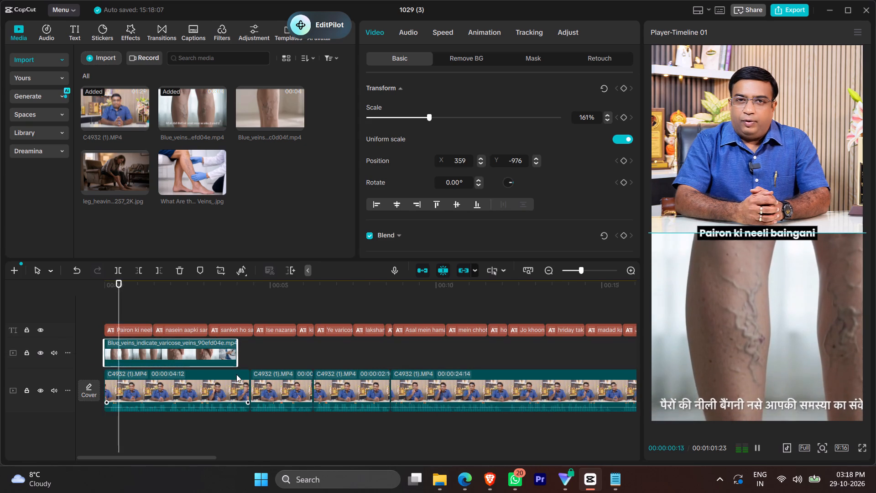
key(space)
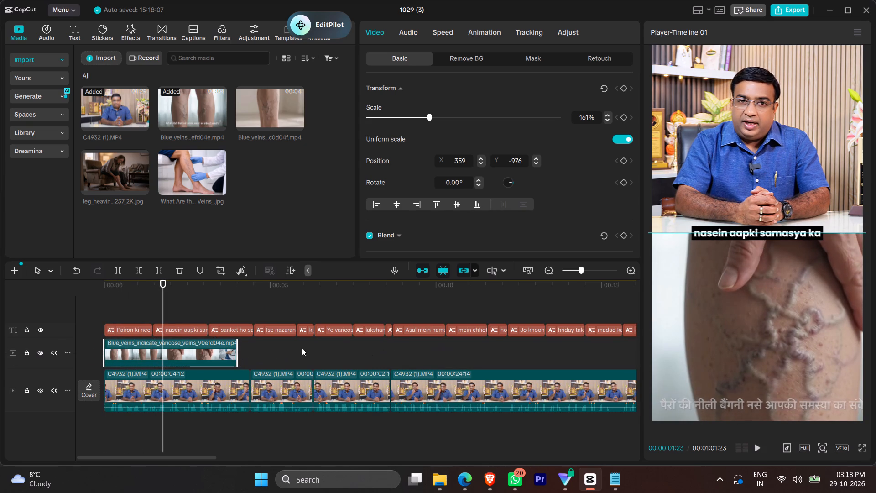
click(118, 313)
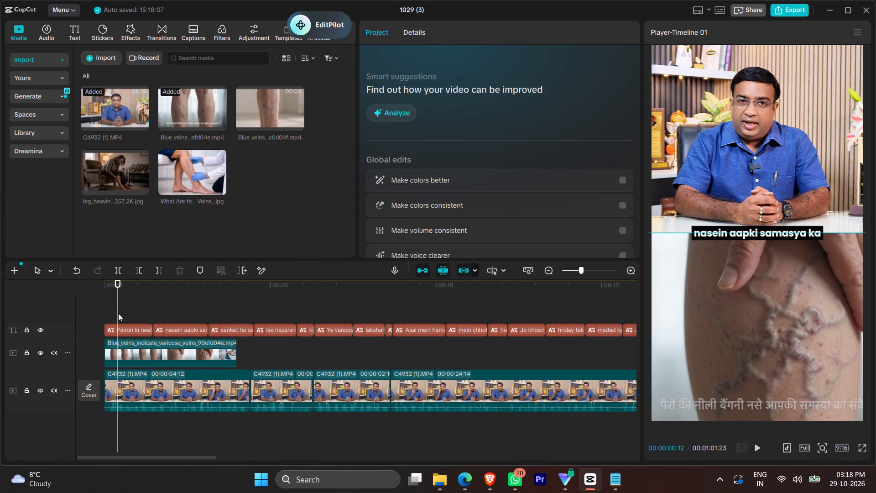
drag(118, 313, 114, 314)
key(space)
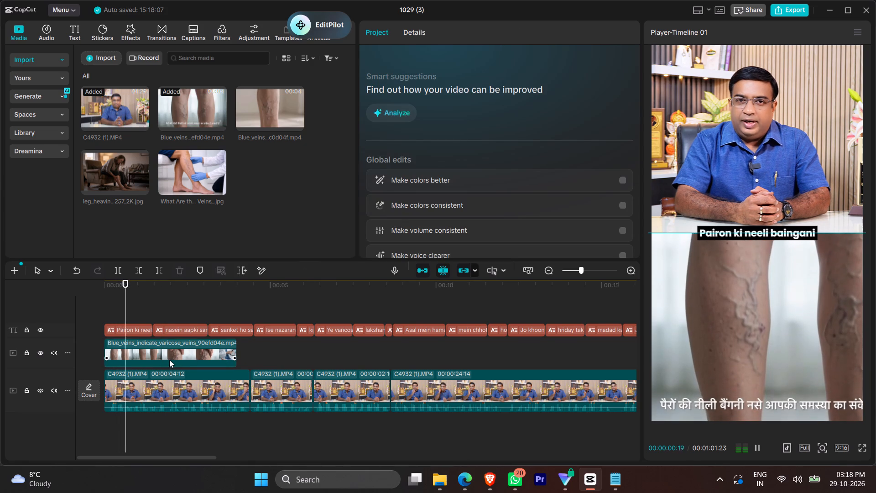
key(space)
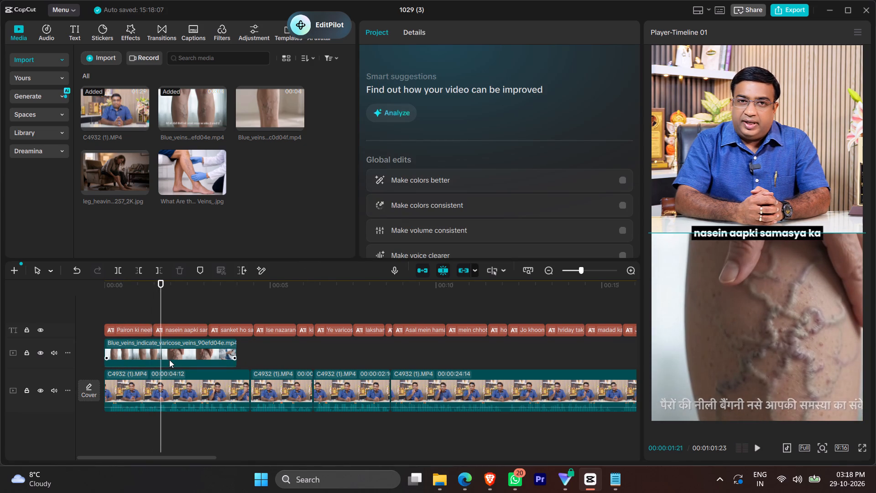
click(170, 356)
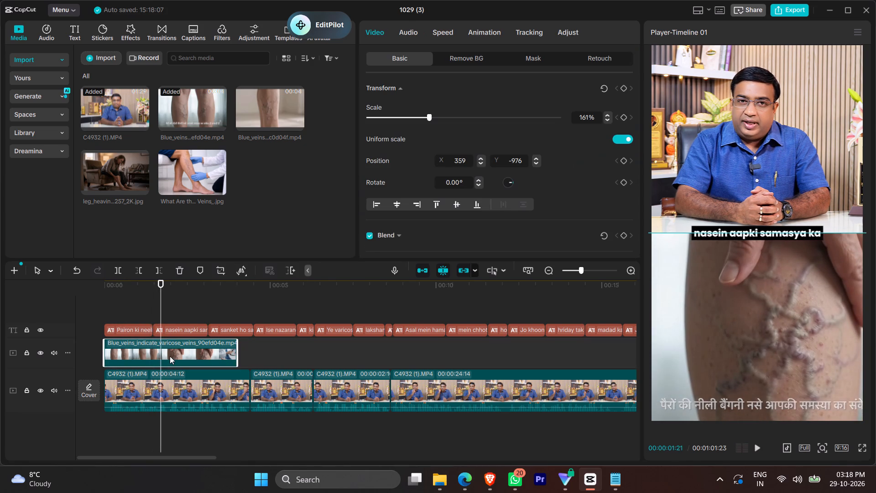
drag(103, 346, 151, 352)
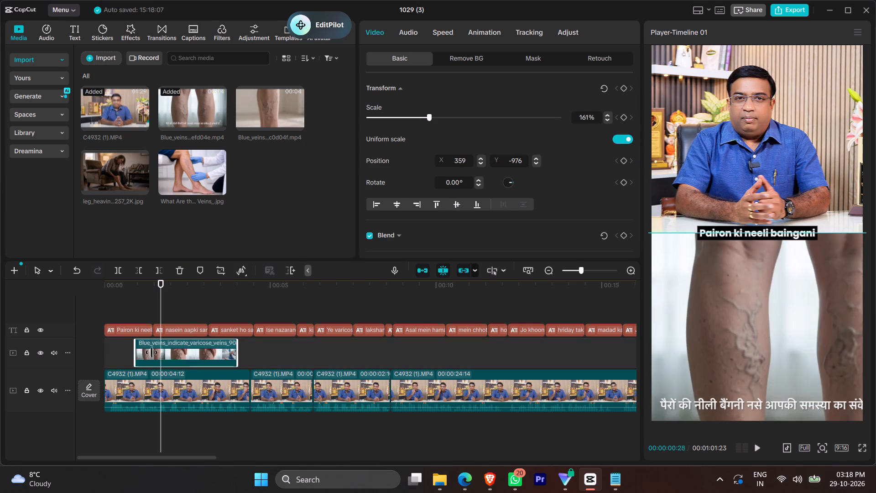
drag(151, 352, 205, 354)
Add the Blue_veins_indicating_health clip at the timeline start and shift the trimmed varicose veins clip to about 5.3 seconds.
drag(267, 110, 147, 345)
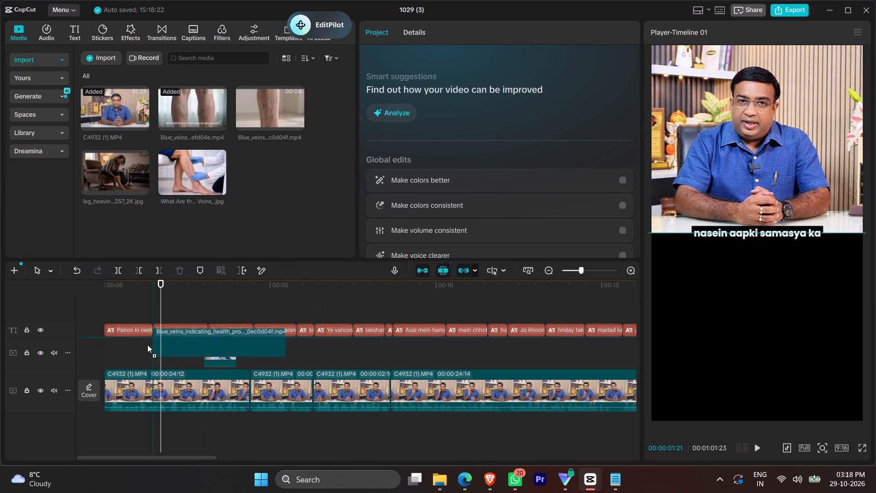
drag(147, 345, 92, 351)
drag(231, 384, 254, 385)
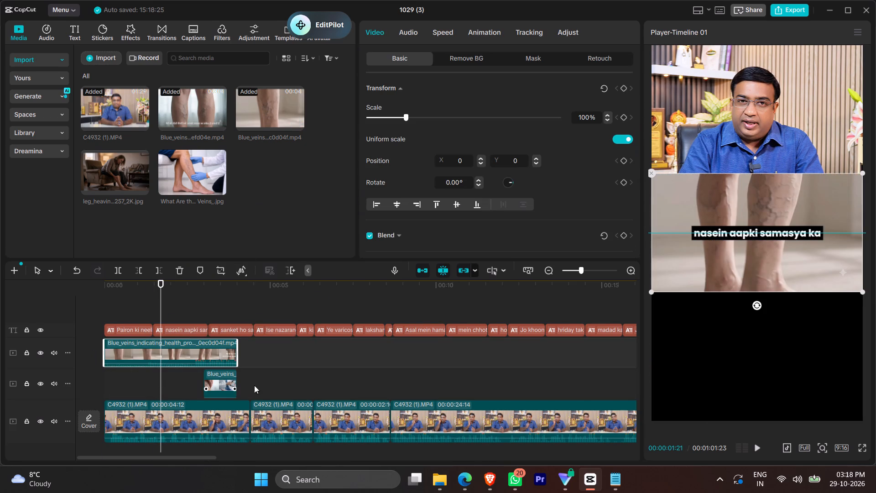
drag(254, 385, 255, 385)
drag(235, 377, 289, 379)
Move the Blue_veins_indicating_health clip down onto the trimmed clip's track at the timeline start and silence its audio.
drag(188, 351, 188, 362)
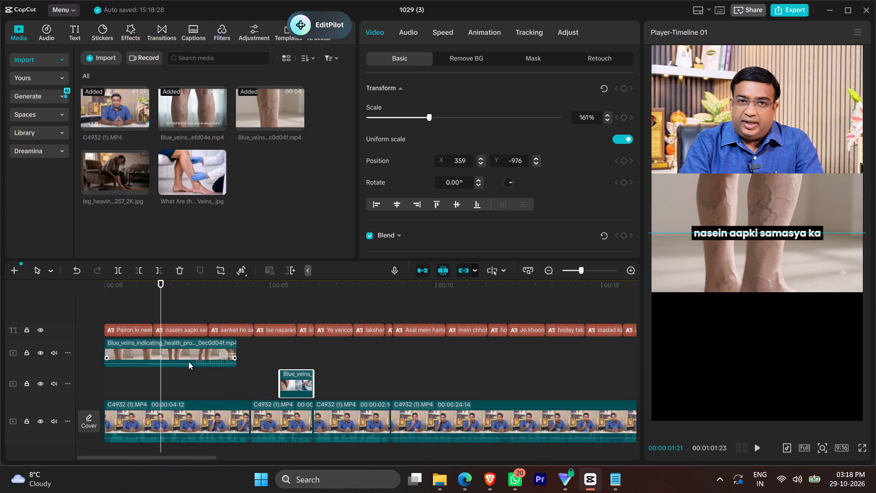
drag(188, 362, 190, 380)
drag(180, 365, 182, 387)
key(0)
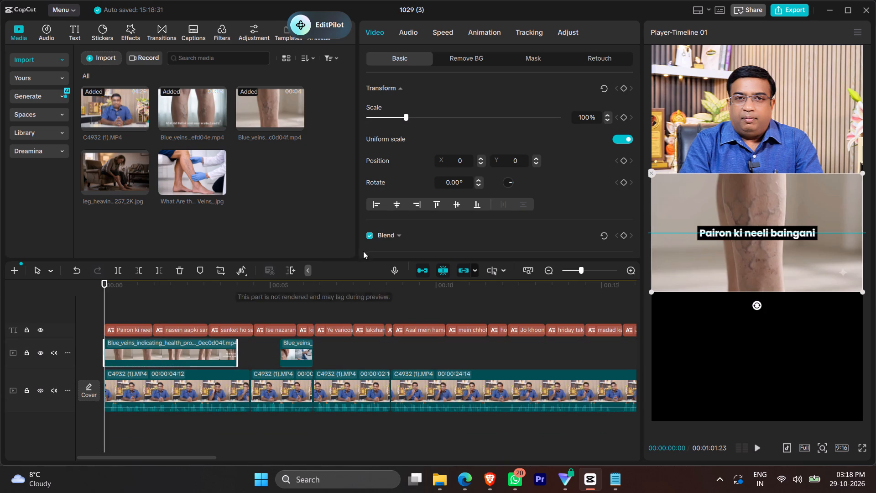
Copy the trimmed varicose veins clip's attributes (scale 161%, position 359, -976) onto the Blue_veins_indicating_health clip at the timeline start.
right_click(297, 355)
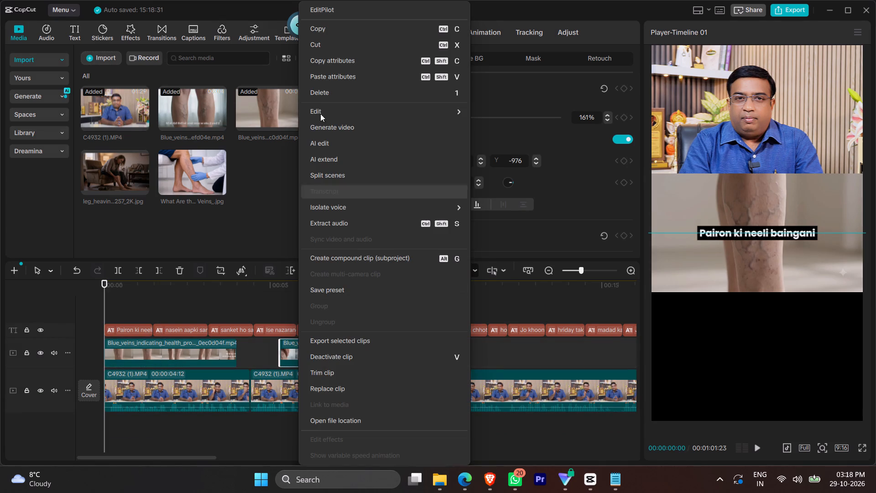
click(332, 68)
right_click(299, 345)
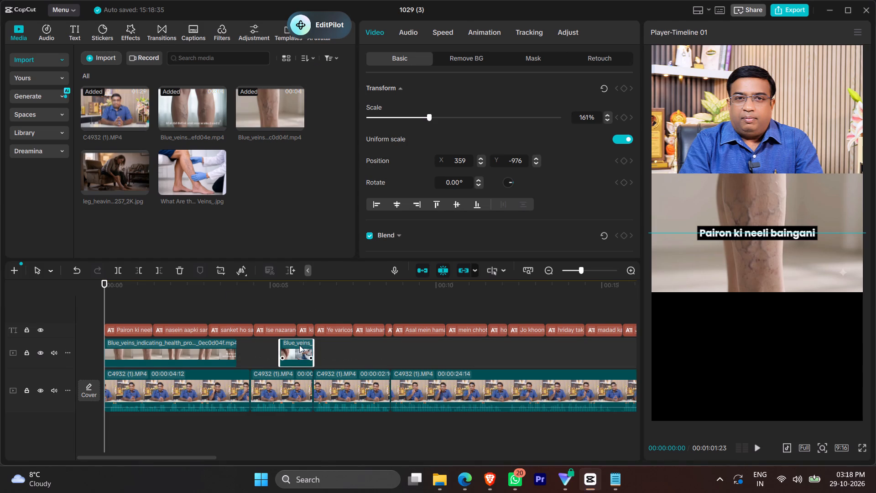
click(323, 60)
right_click(178, 356)
click(232, 81)
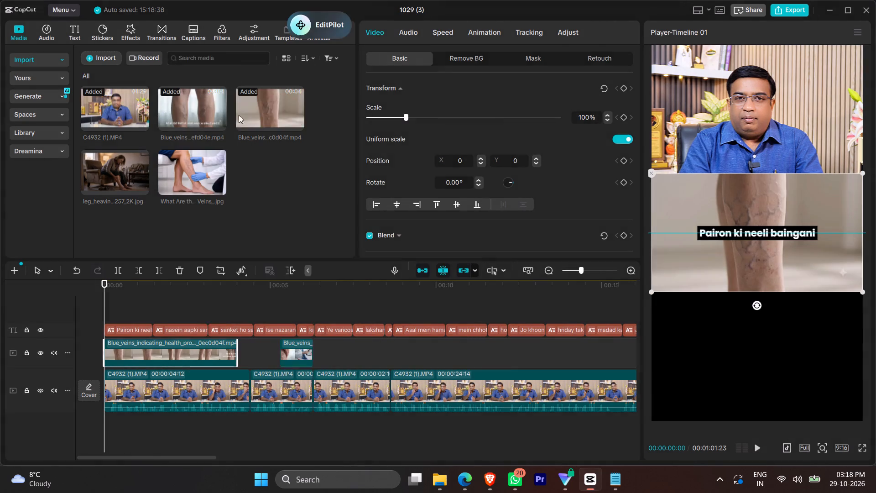
click(569, 324)
Play the opening seconds and trim the end of the Blue_veins_indicating_health clip to 00:00:02:06.
key(space)
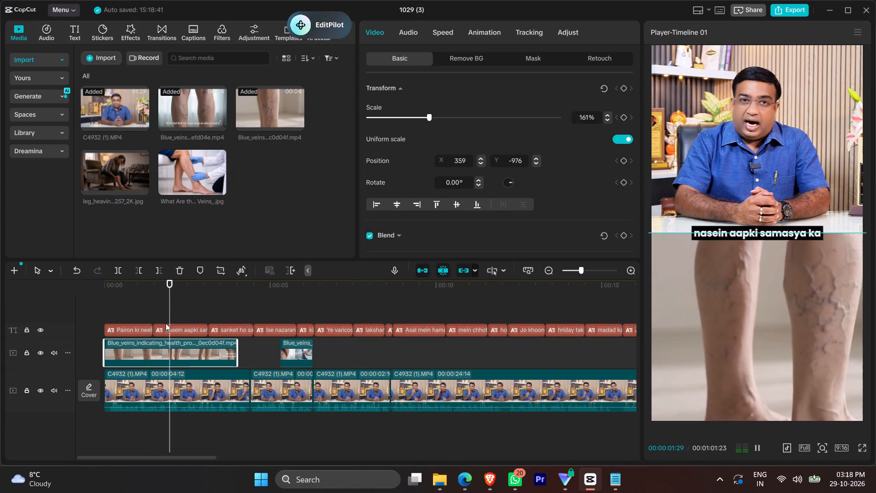
key(space)
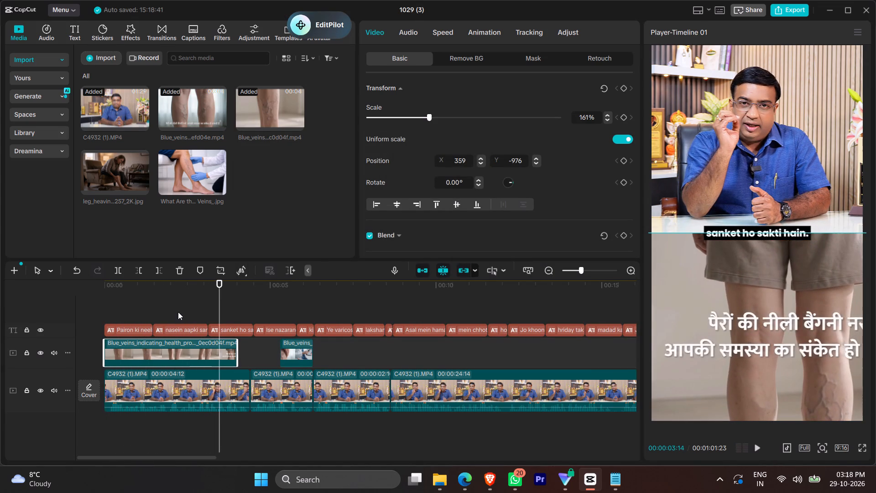
click(179, 309)
click(160, 309)
key(space)
key(space)
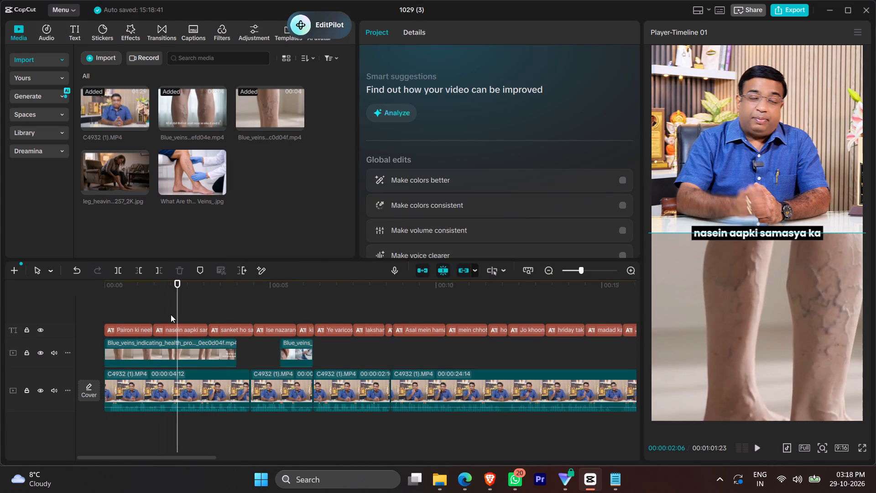
click(192, 354)
drag(240, 353, 231, 352)
drag(231, 352, 219, 356)
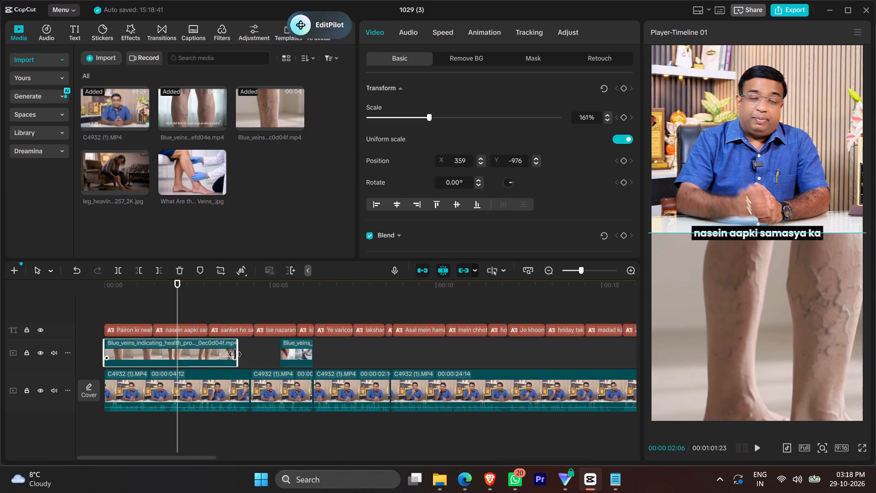
drag(236, 351, 178, 340)
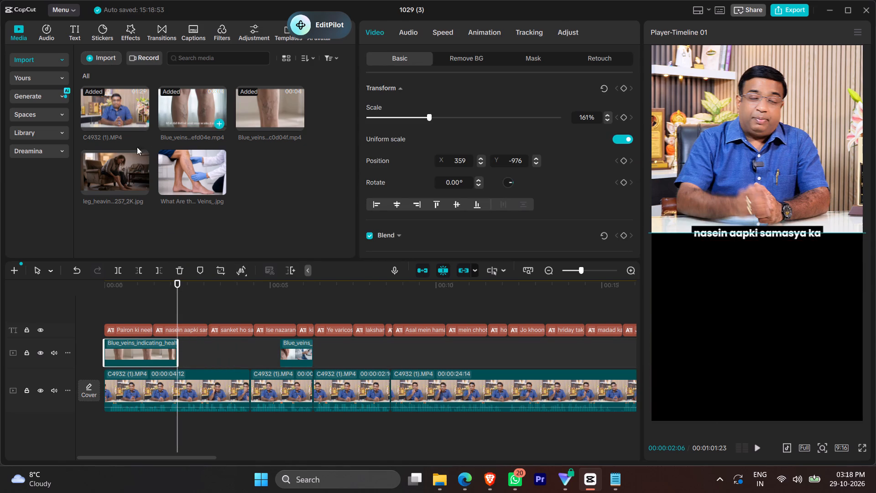
Add the leg_heaviness image directly after the Blue_veins_indicating_health clip on its track, shortened to end with the first main video segment.
drag(132, 150, 177, 351)
drag(199, 350, 202, 382)
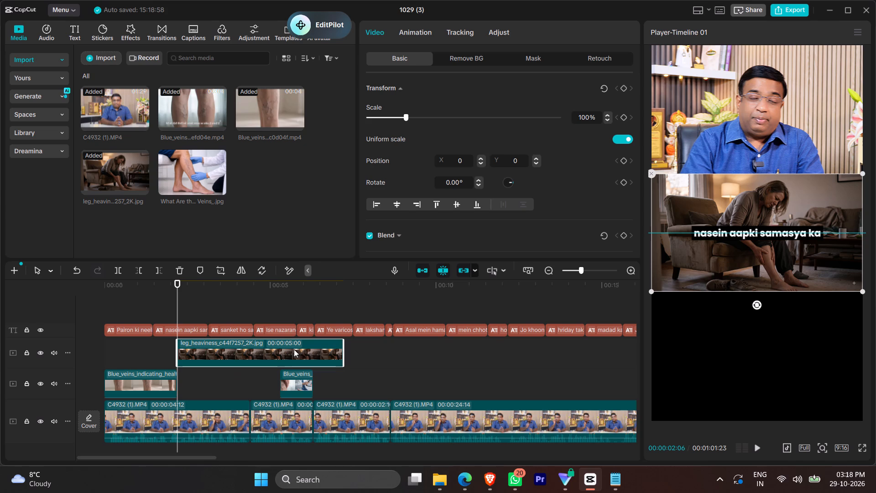
drag(344, 345, 247, 346)
drag(234, 341, 235, 377)
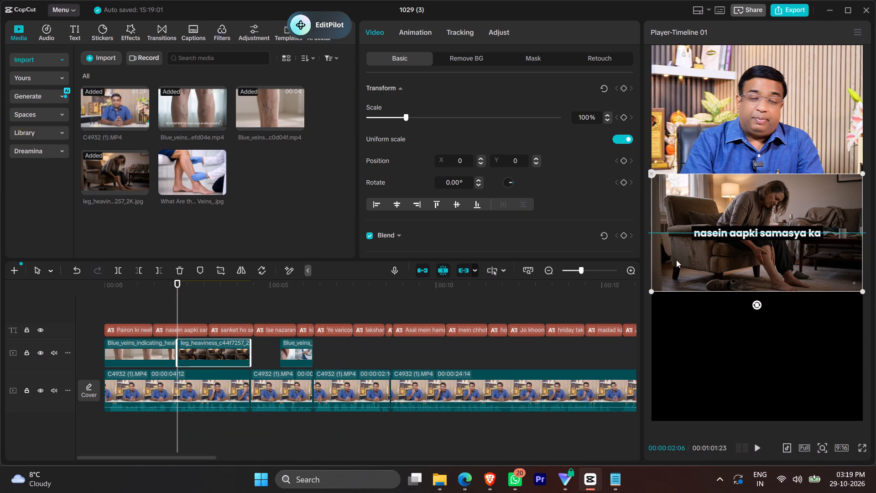
Enlarge the leg_heaviness image to 159% and position it at X 356, Y -957 to fill the lower half of the frame.
drag(685, 259, 684, 357)
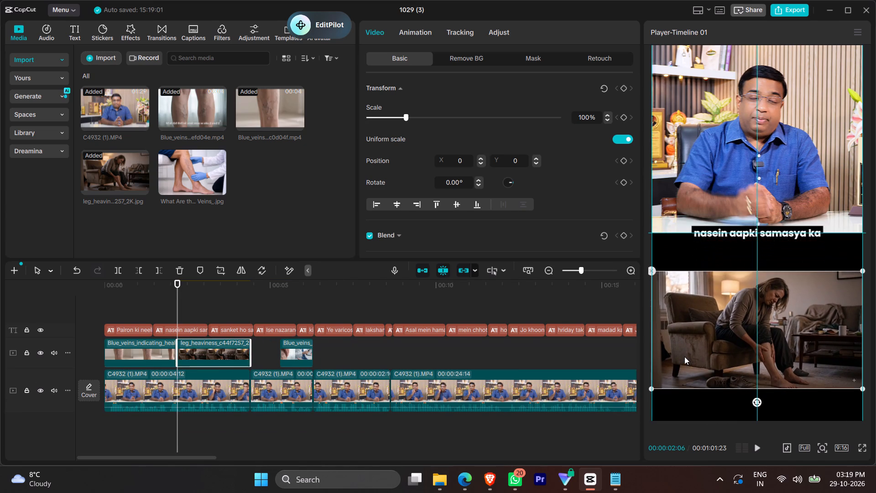
drag(684, 357, 684, 353)
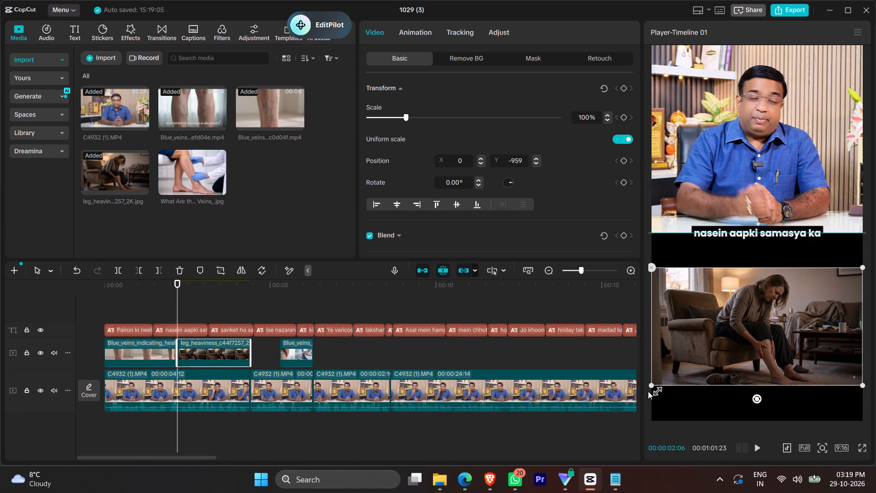
drag(651, 388, 594, 451)
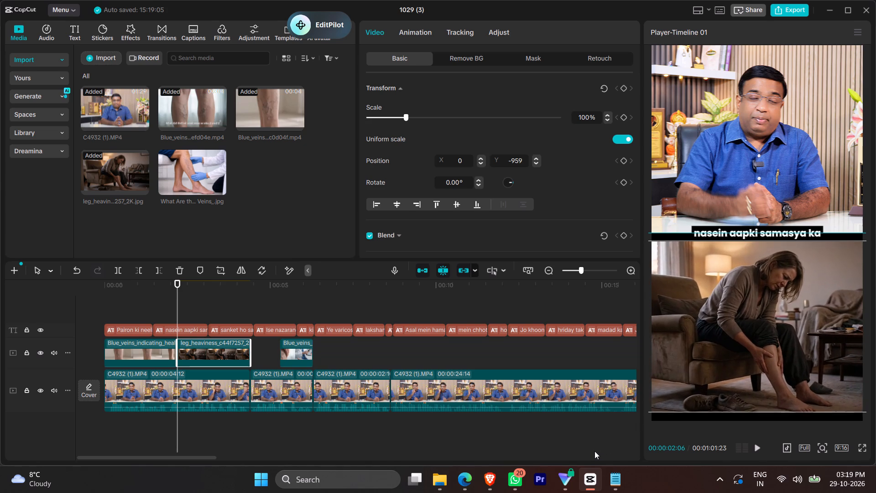
drag(594, 451, 579, 457)
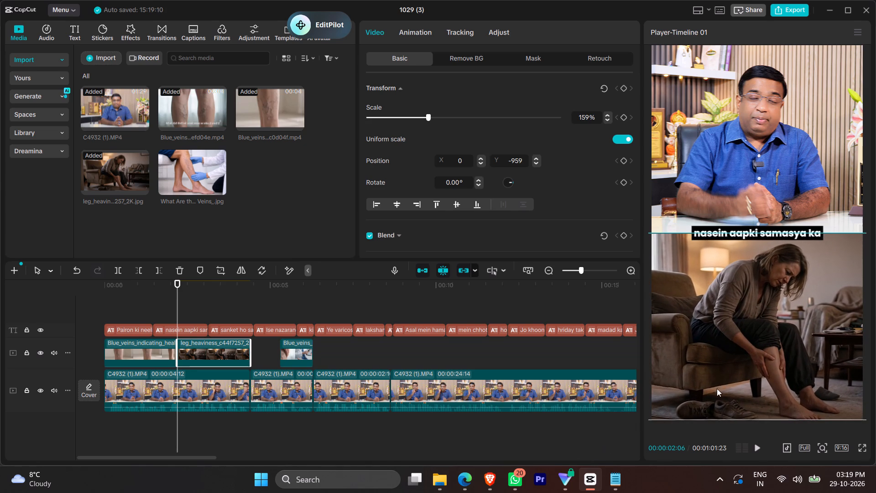
drag(709, 357, 751, 356)
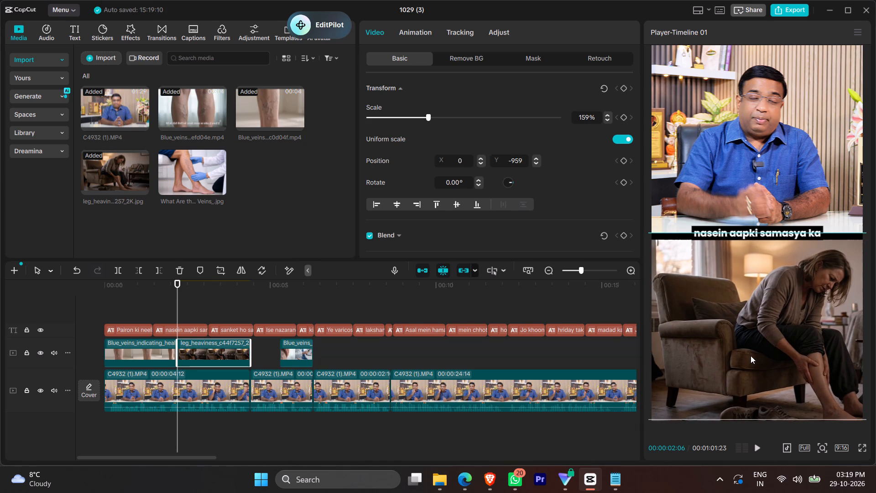
drag(751, 356, 744, 355)
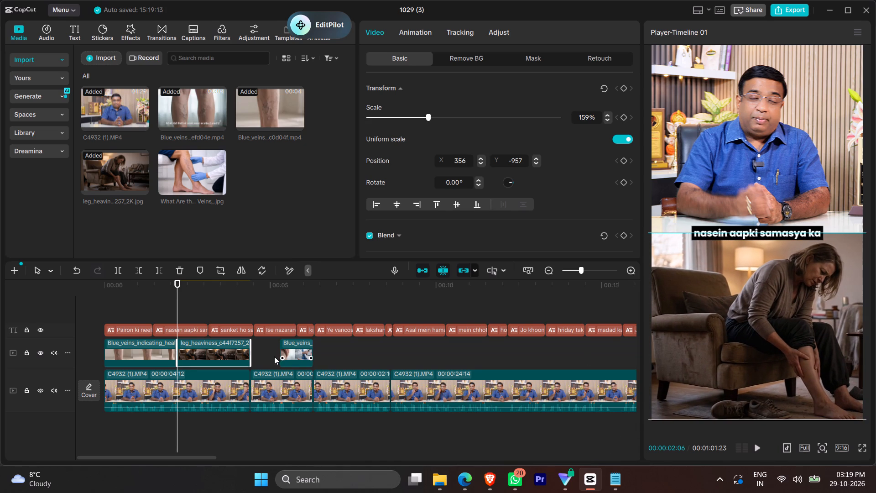
Keyframe a horizontal pan on the leg_heaviness image, from its start at 00:00:02:06 to X -105 at 00:00:03:28.
click(624, 91)
click(235, 305)
click(236, 353)
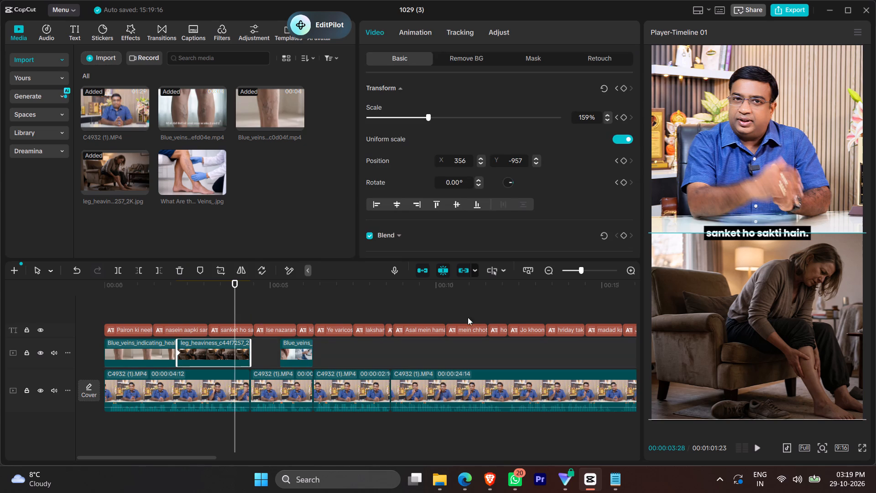
drag(824, 294, 753, 297)
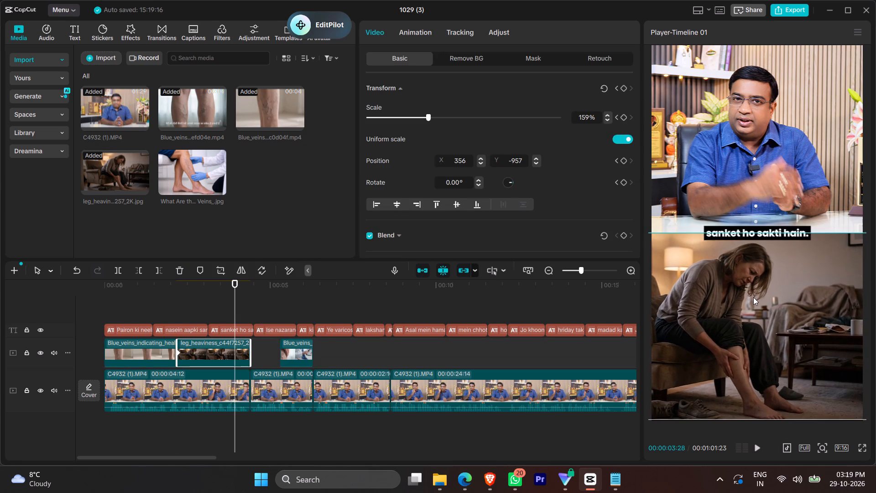
drag(753, 297, 761, 296)
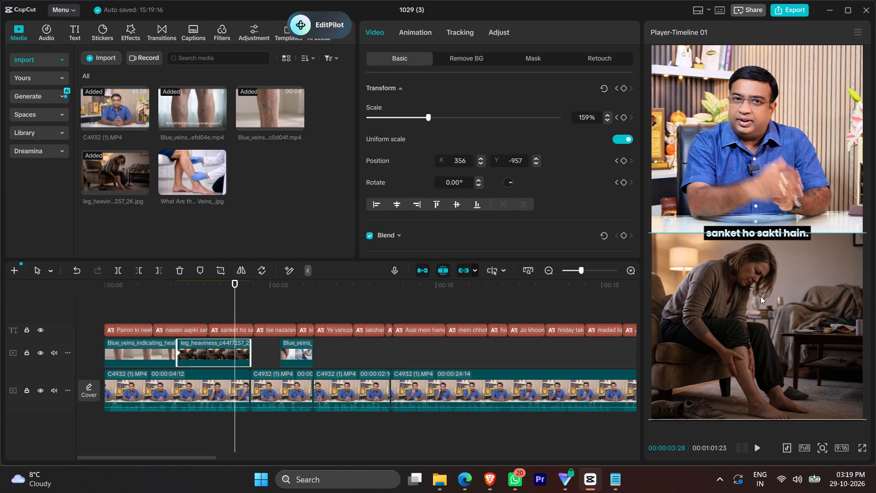
drag(761, 296, 774, 294)
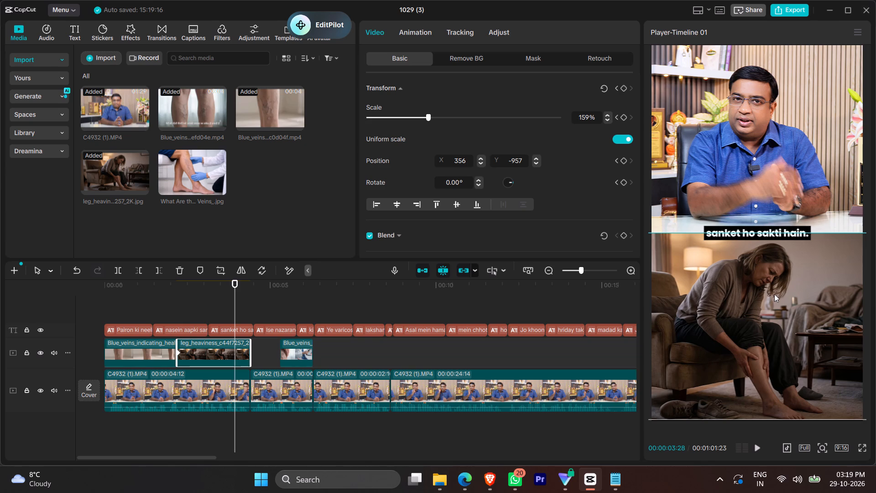
drag(774, 294, 779, 296)
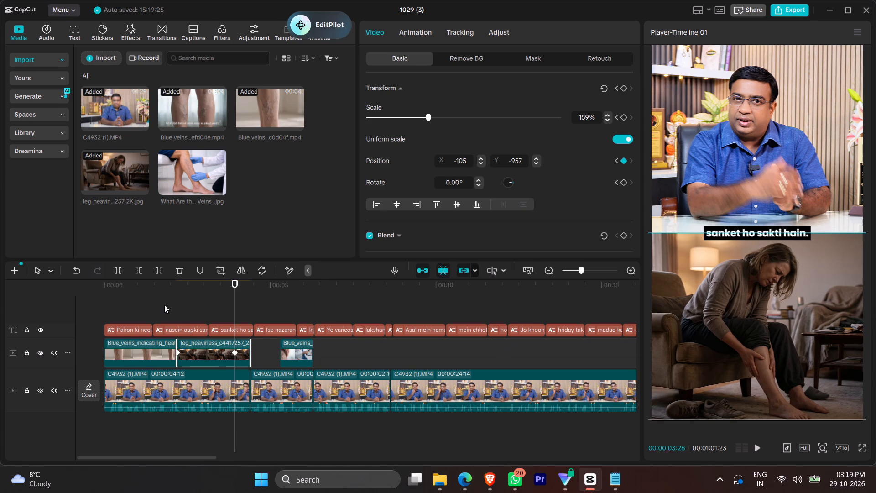
Preview the pan and move its second keyframe to the end of the leg_heaviness image.
click(164, 305)
key(space)
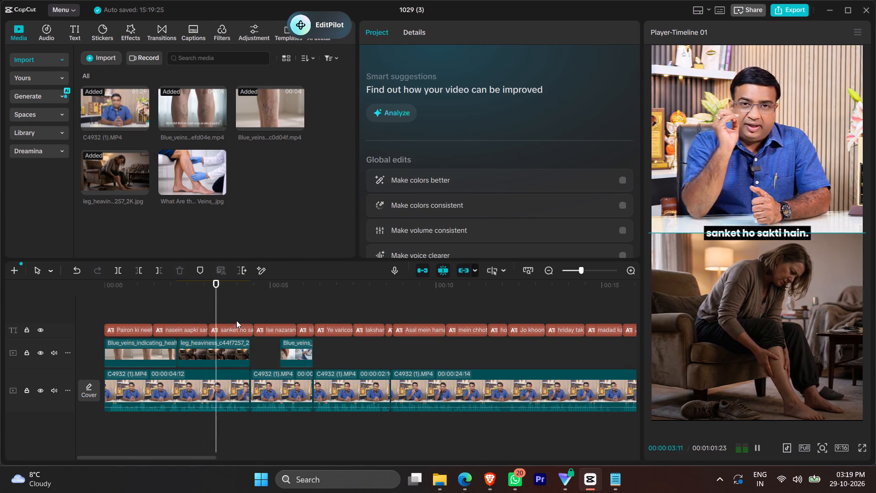
key(space)
key(space)
click(246, 352)
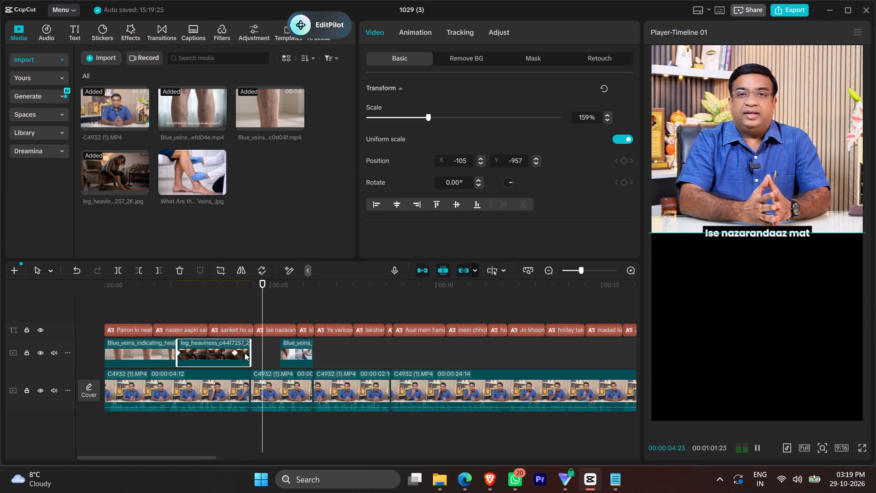
drag(235, 352, 267, 355)
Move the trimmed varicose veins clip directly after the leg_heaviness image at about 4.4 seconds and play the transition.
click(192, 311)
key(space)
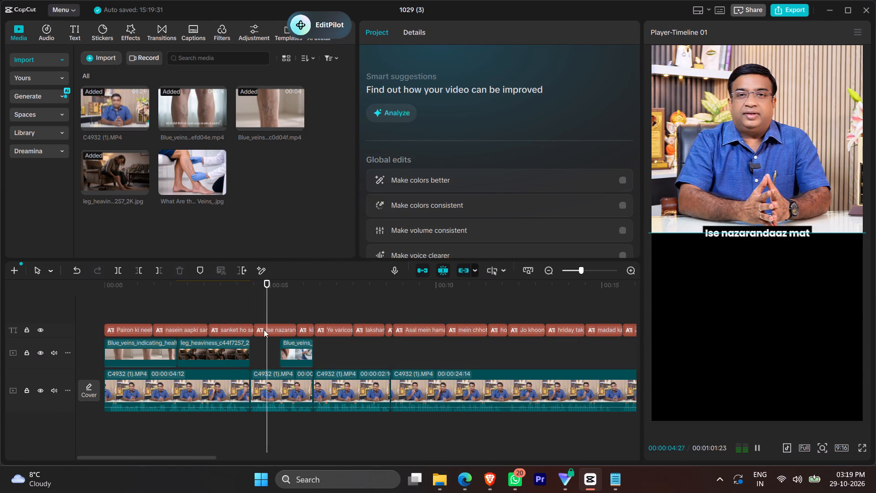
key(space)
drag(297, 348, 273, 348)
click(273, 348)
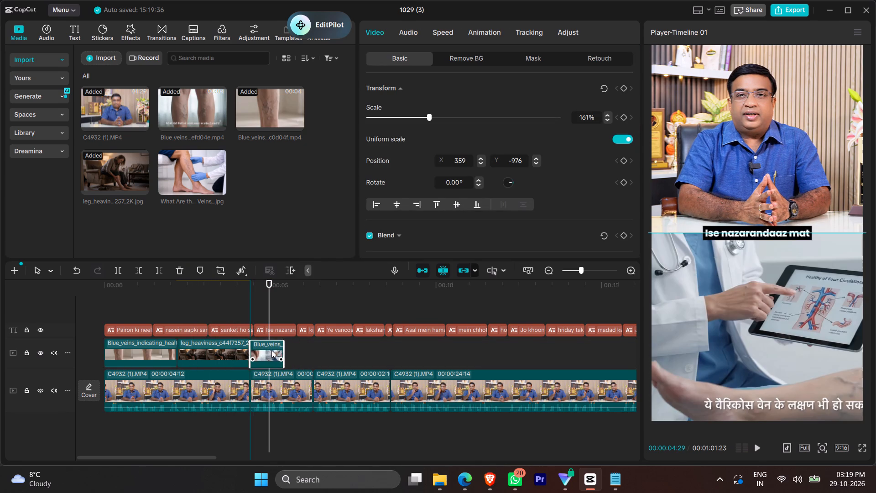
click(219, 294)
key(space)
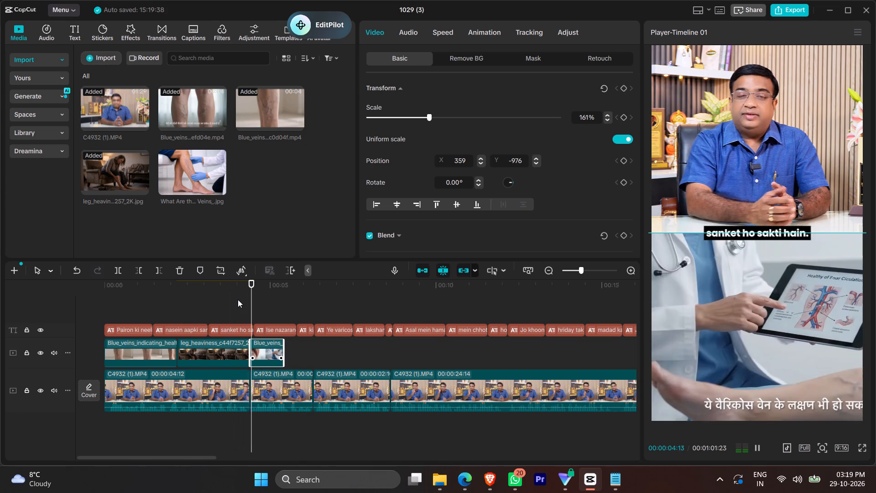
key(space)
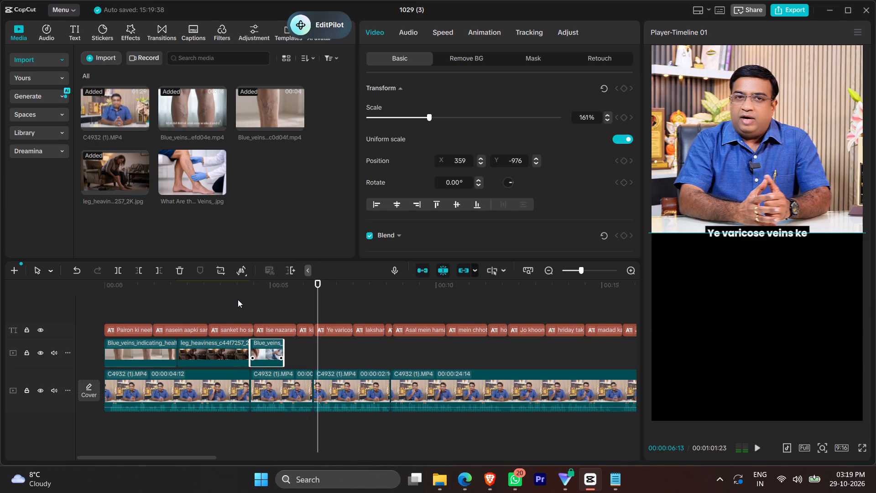
Move the trimmed varicose veins clip onto a new track above the leg_heaviness image, spanning about 3.4 to 4.4 seconds, and preview it.
click(218, 351)
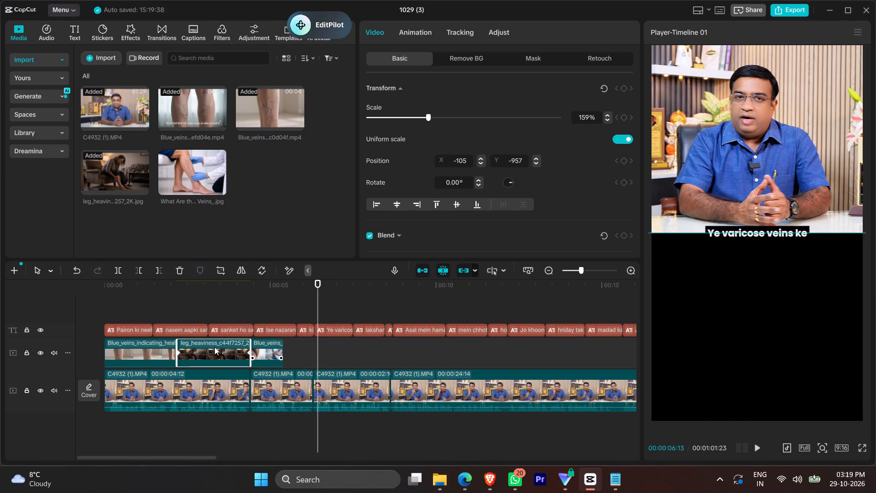
drag(264, 351, 236, 325)
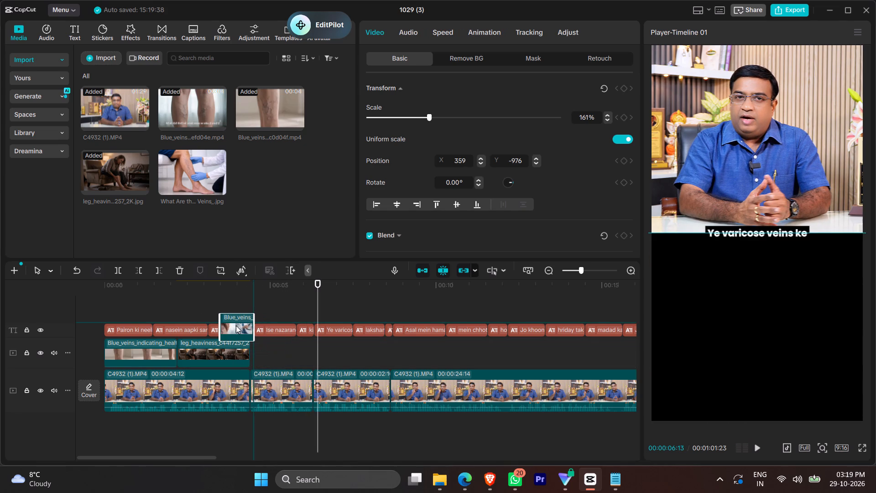
drag(236, 325, 235, 344)
drag(243, 351, 238, 353)
click(174, 283)
key(space)
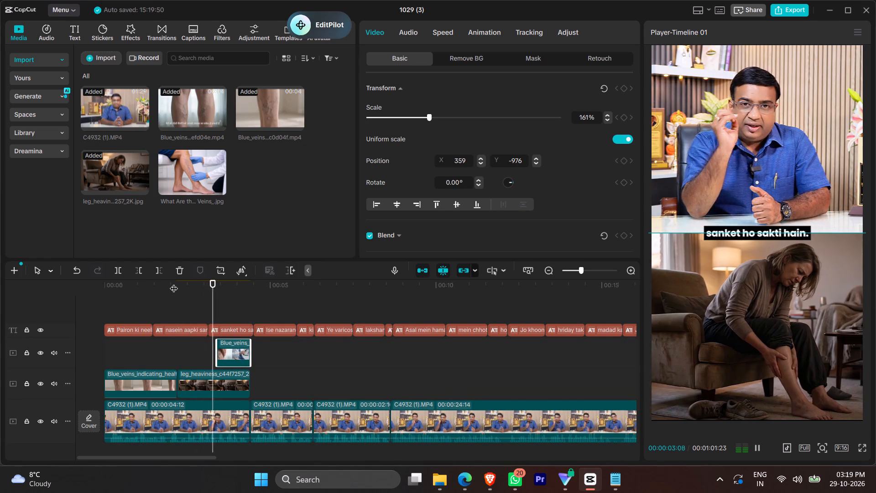
key(space)
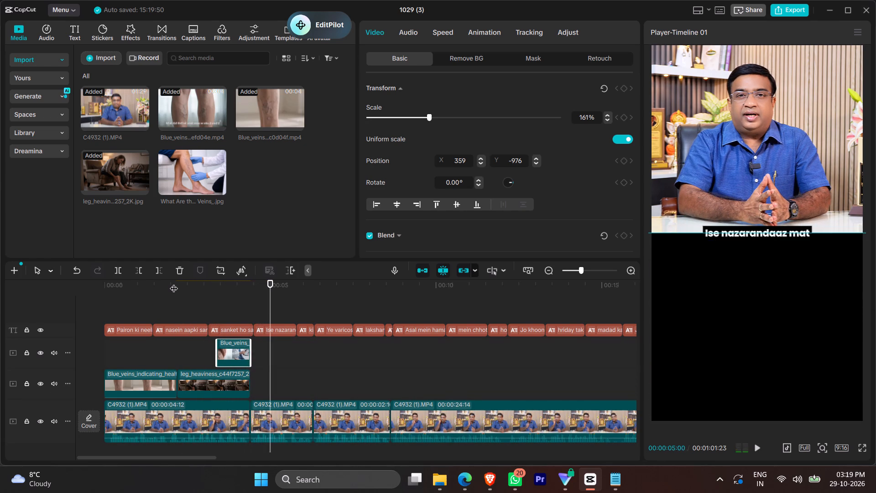
text(0)
key(space)
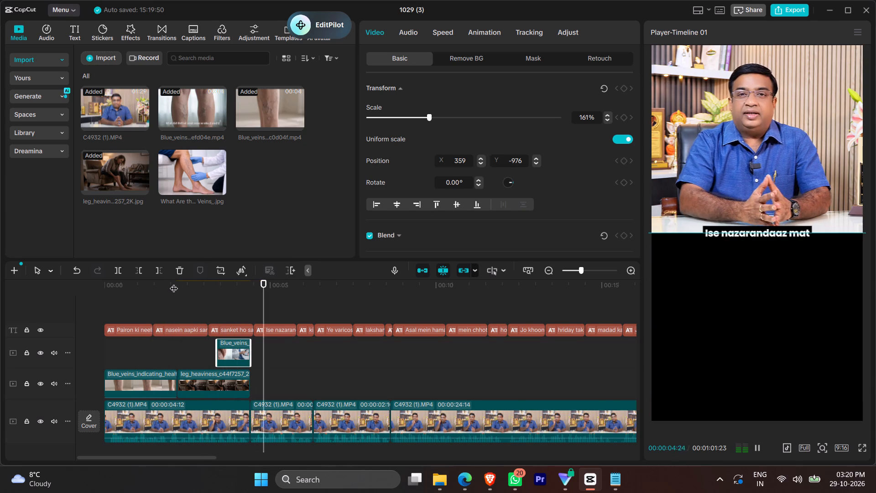
Scale the trimmed varicose veins overlay clip to 183%, reposition it to X 385, Y -1114 to hide its burned-in subtitle, and preview it.
key(space)
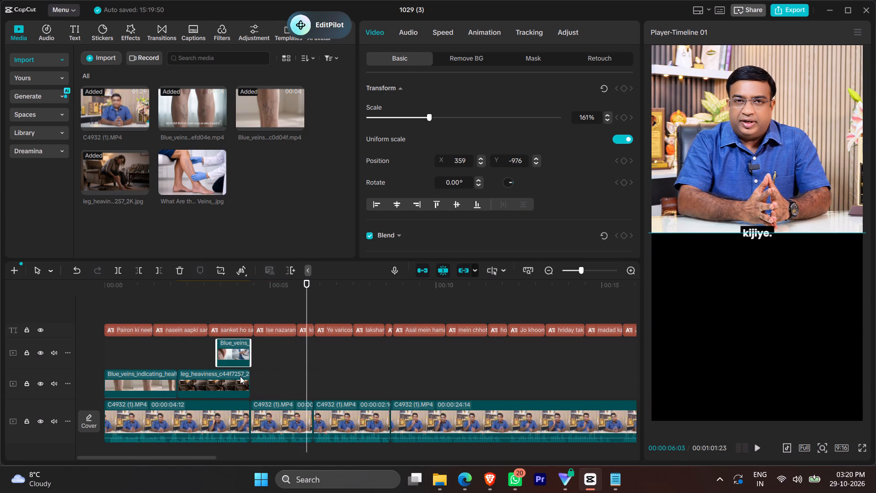
click(235, 356)
click(229, 290)
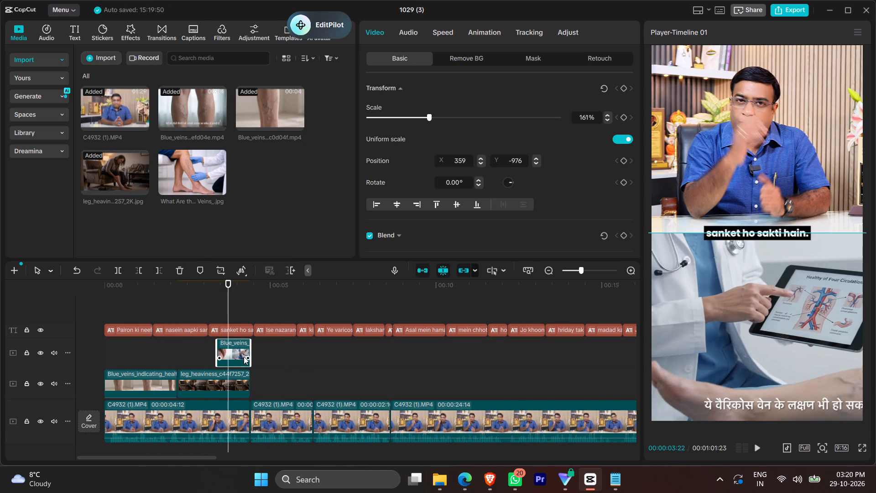
click(238, 355)
drag(430, 120, 438, 121)
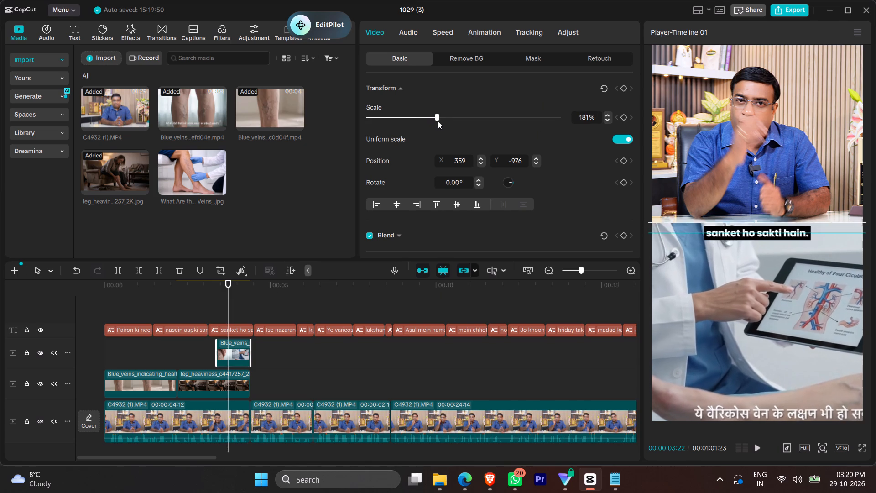
drag(438, 121, 438, 121)
drag(758, 274, 767, 288)
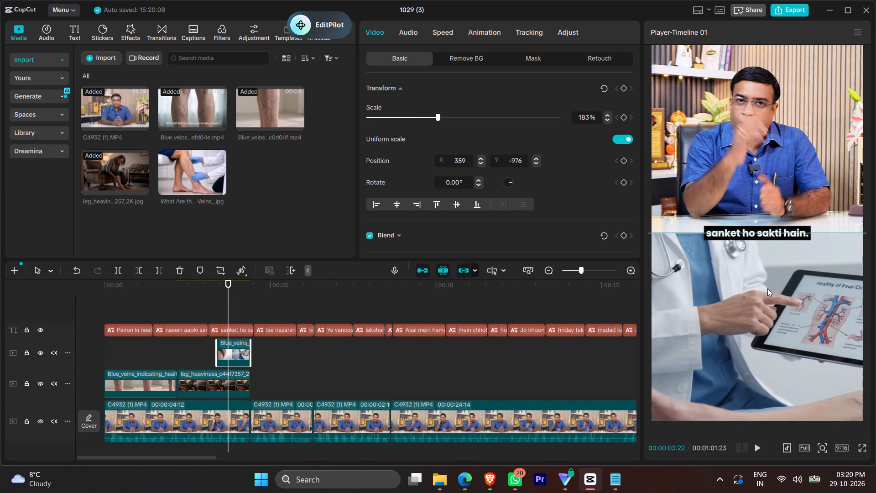
drag(767, 288, 764, 291)
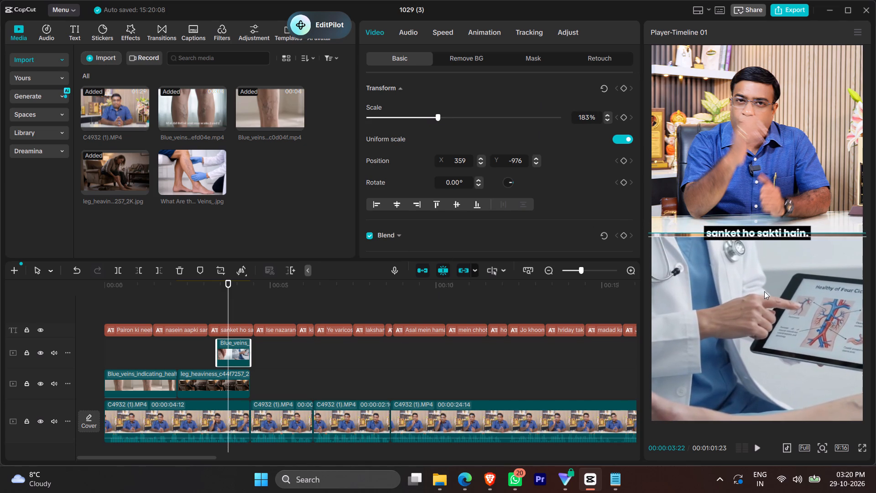
drag(764, 291, 761, 287)
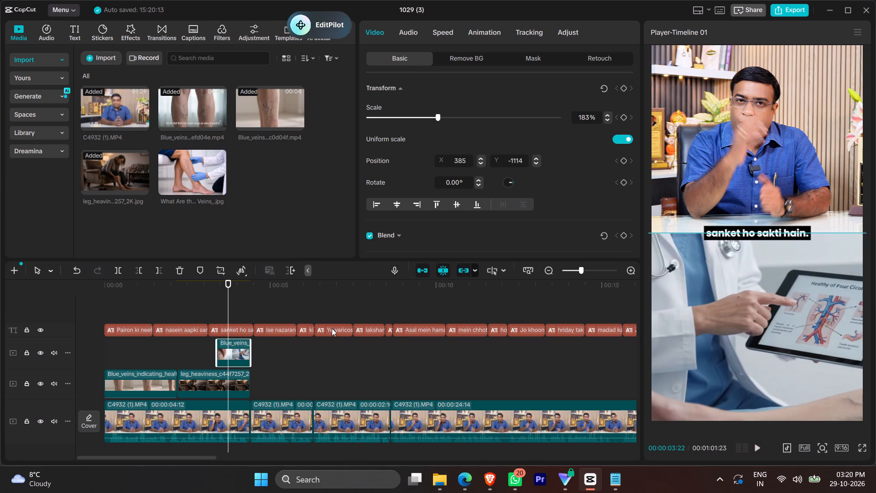
click(183, 297)
key(space)
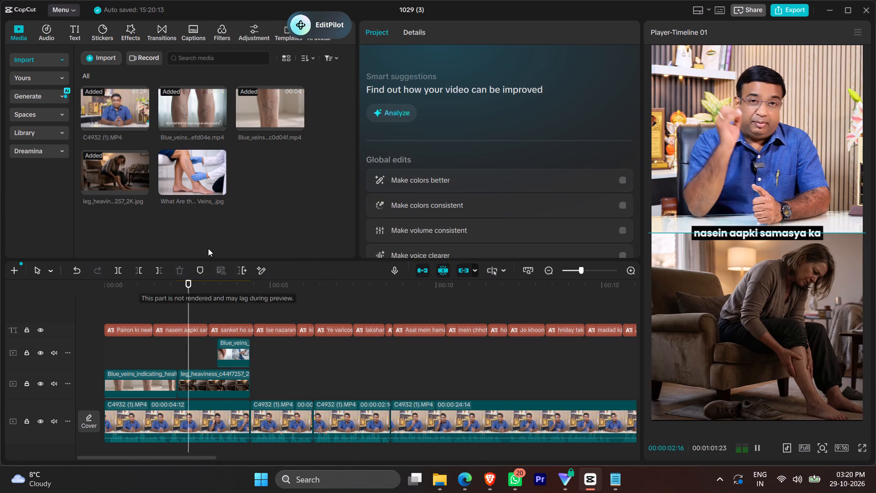
key(space)
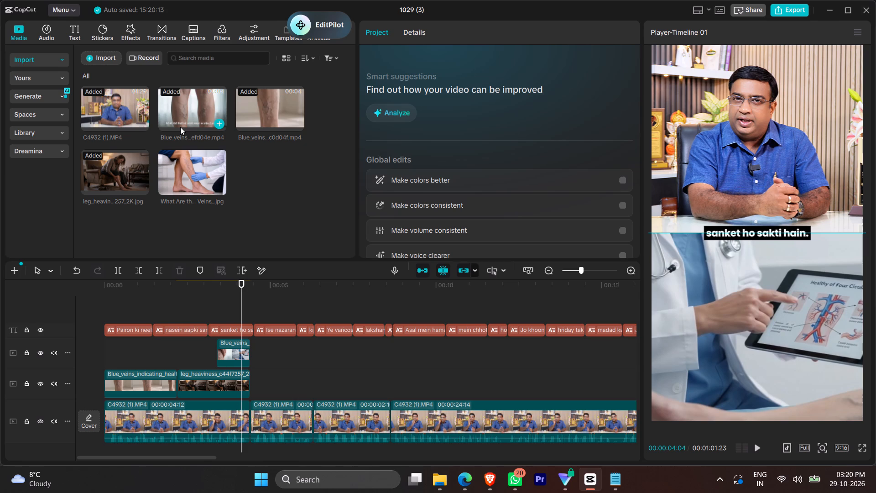
key(space)
key(space)
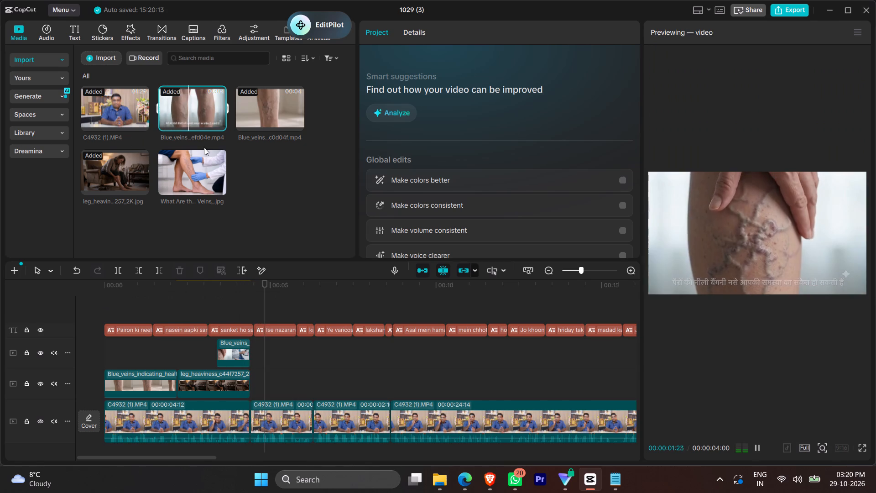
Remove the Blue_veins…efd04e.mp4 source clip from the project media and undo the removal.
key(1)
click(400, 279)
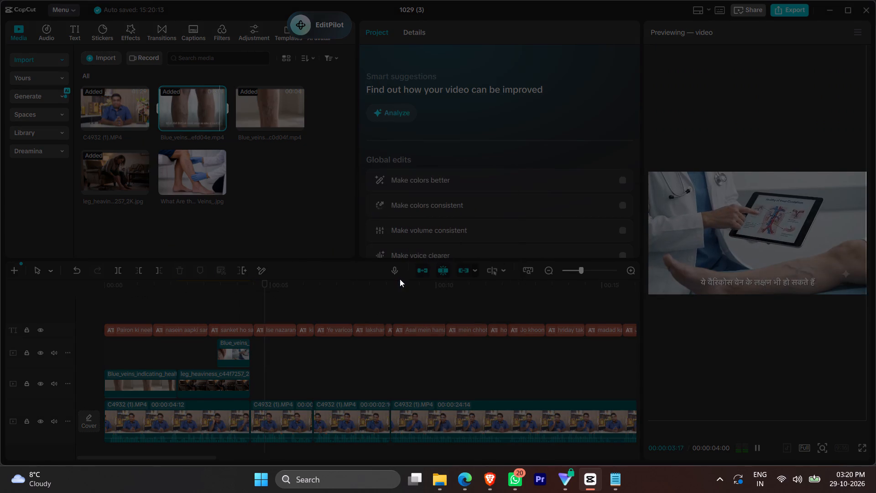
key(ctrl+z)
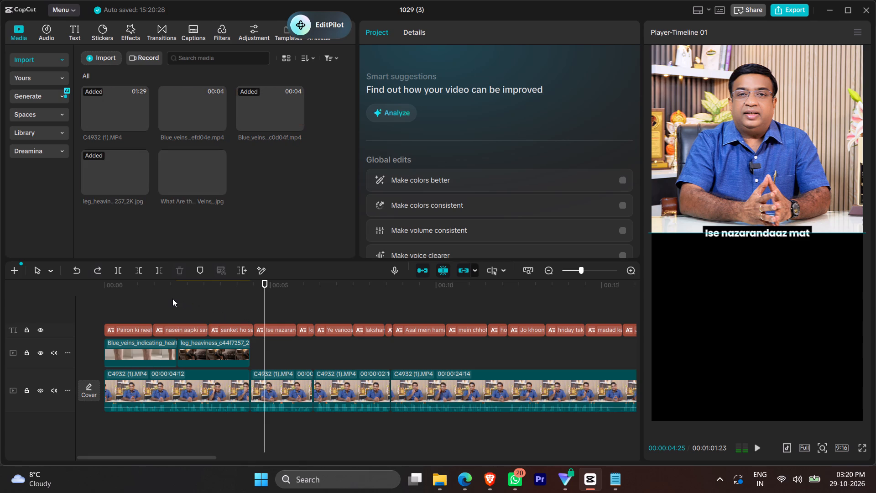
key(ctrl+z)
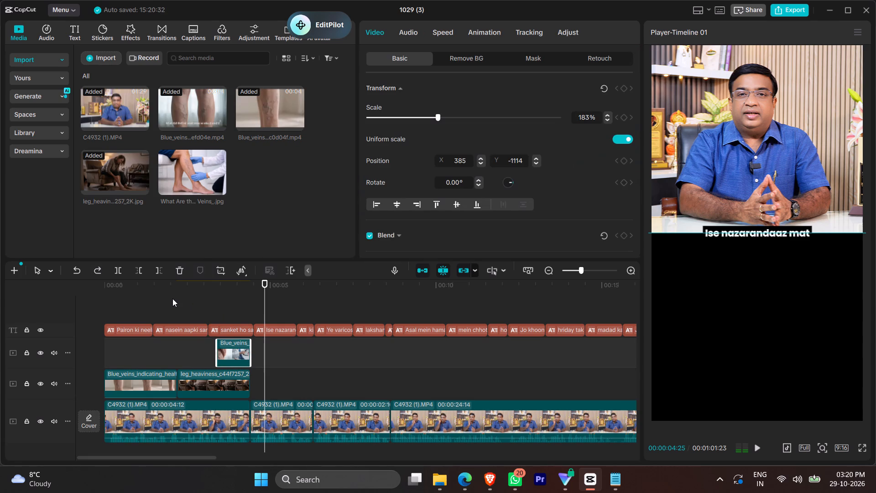
click(172, 299)
key(space)
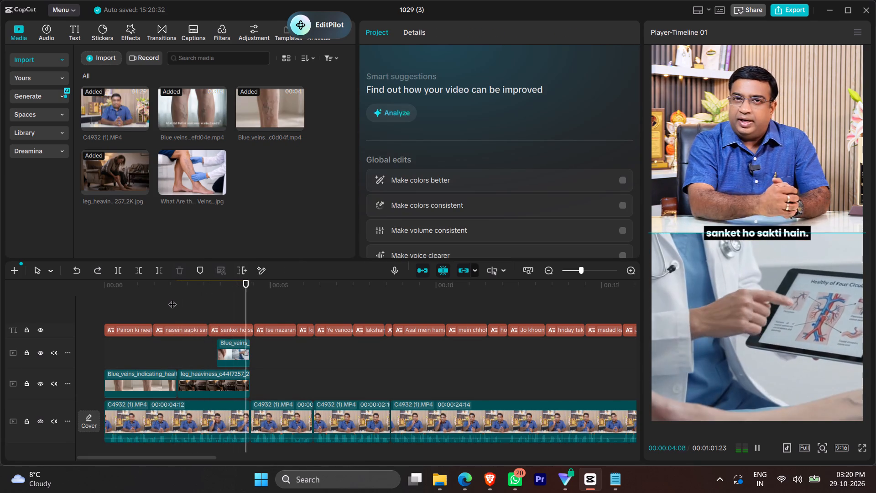